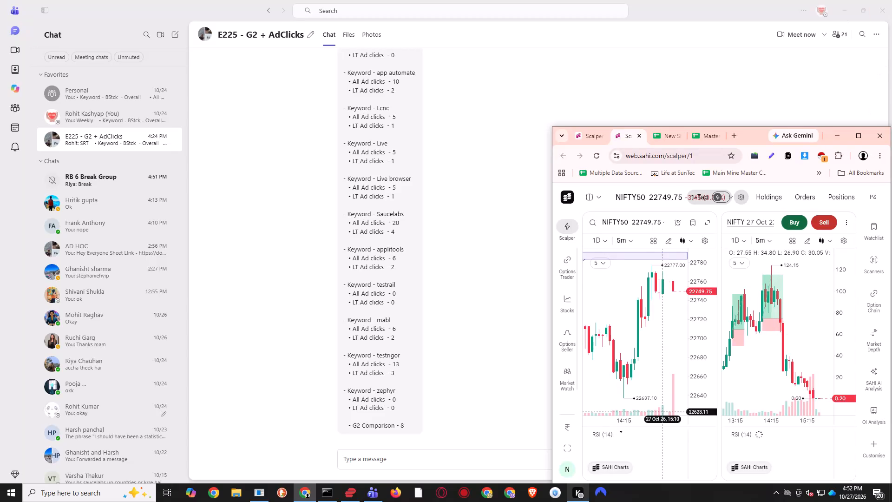
Expand the NIFTY50 5-minute chart to fill the chart area and examine the session's price action over a wider time and price range.
{"action": "left_click", "coordinate": [707, 221]}
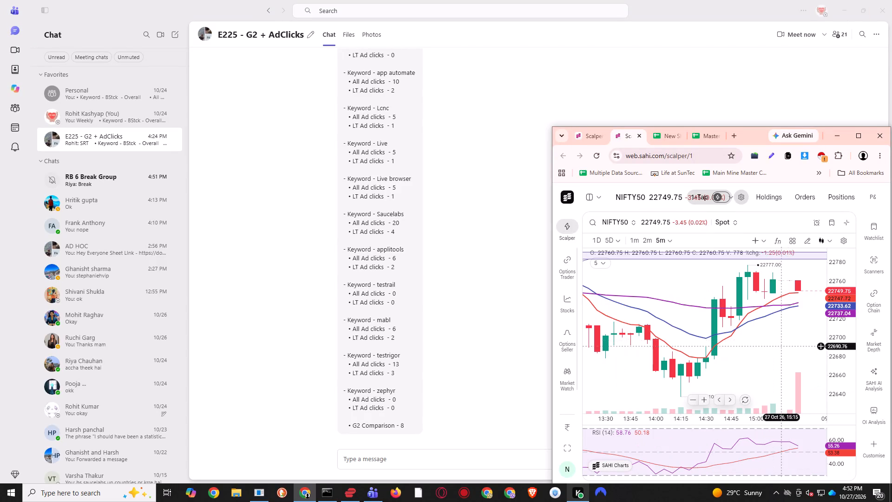
{"action": "scroll", "coordinate": [783, 346], "scroll_direction": "down", "scroll_amount": 16}
{"action": "scroll", "coordinate": [804, 344], "scroll_direction": "up", "scroll_amount": 3}
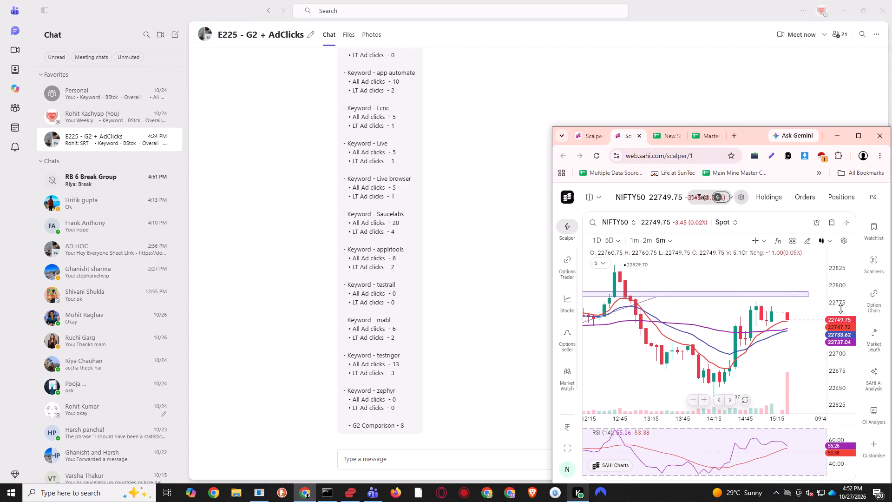
{"action": "left_click_drag", "start_coordinate": [840, 312], "coordinate": [833, 343]}
{"action": "scroll", "coordinate": [794, 361], "scroll_direction": "down", "scroll_amount": 5}
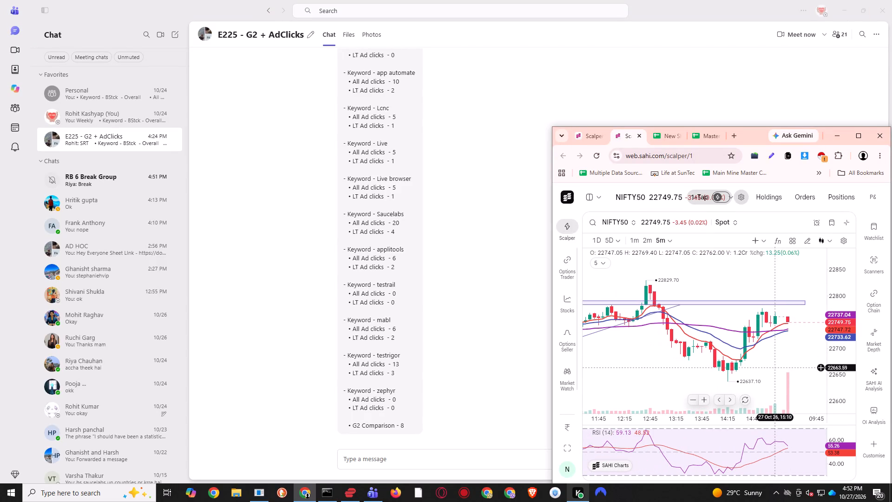
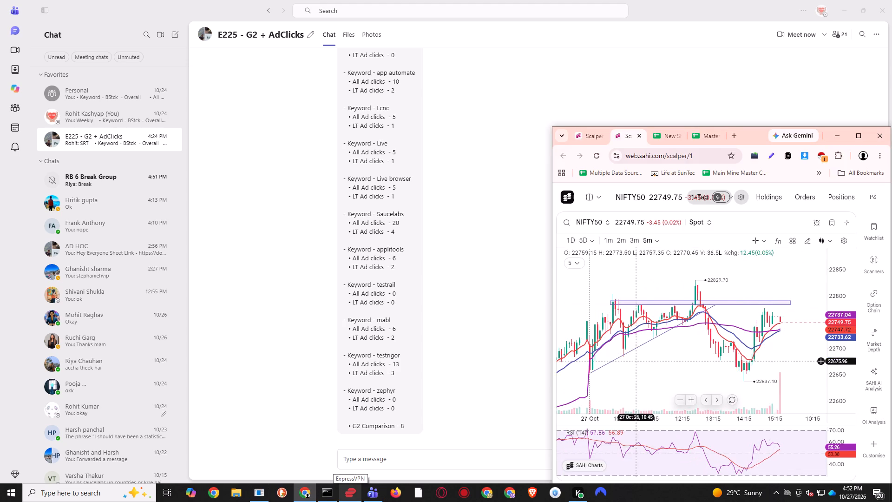
Draw a thin horizontal rectangle at the 27 Oct opening low, about 22655 to 22661, from 26 Oct 15:20 to 28 Oct 10:30.
{"action": "left_click_drag", "start_coordinate": [662, 360], "coordinate": [707, 344]}
{"action": "scroll", "coordinate": [711, 348], "scroll_direction": "down", "scroll_amount": 4}
{"action": "scroll", "coordinate": [730, 347], "scroll_direction": "up", "scroll_amount": 10}
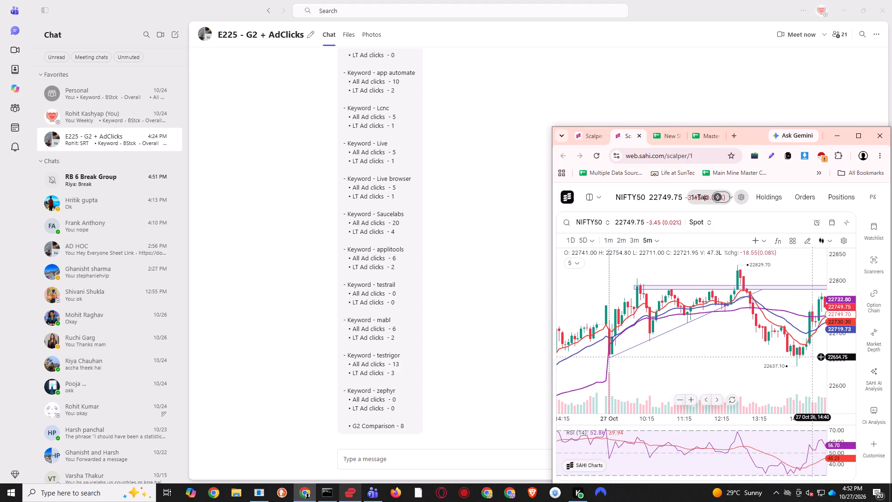
{"action": "scroll", "coordinate": [812, 357], "scroll_direction": "up", "scroll_amount": 5}
{"action": "left_click_drag", "start_coordinate": [798, 358], "coordinate": [662, 365]}
{"action": "scroll", "coordinate": [689, 363], "scroll_direction": "down", "scroll_amount": 8}
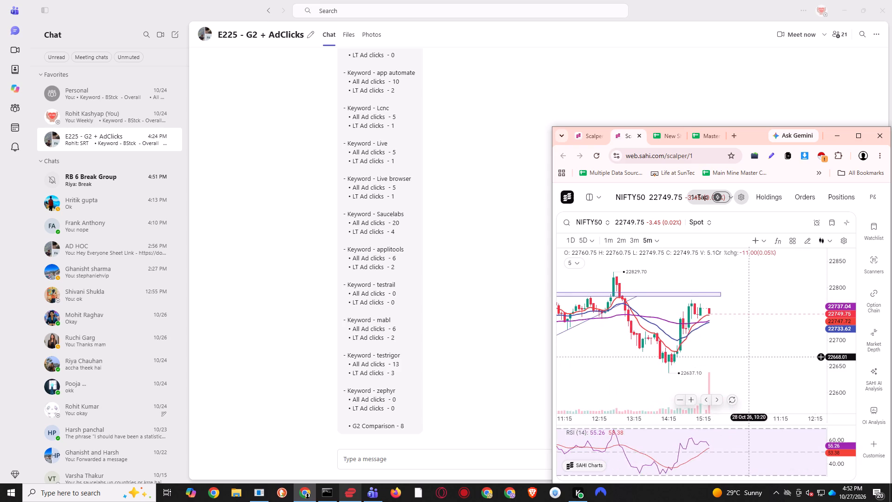
{"action": "scroll", "coordinate": [749, 357], "scroll_direction": "down", "scroll_amount": 12}
{"action": "left_click_drag", "start_coordinate": [754, 351], "coordinate": [767, 348]}
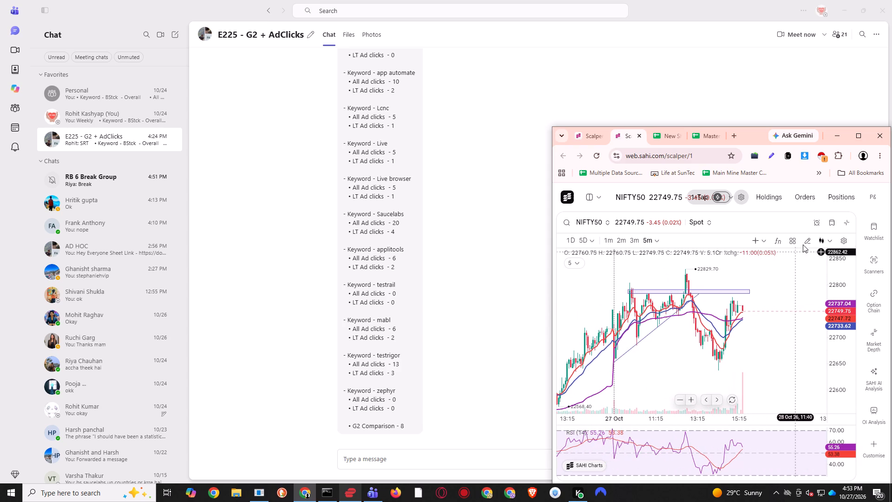
{"action": "left_click", "coordinate": [808, 241]}
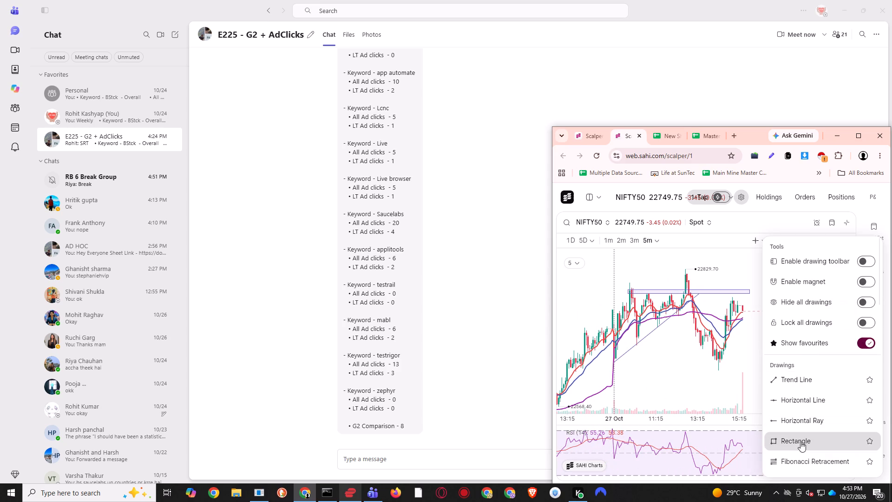
{"action": "left_click", "coordinate": [800, 442]}
{"action": "left_click", "coordinate": [610, 358]}
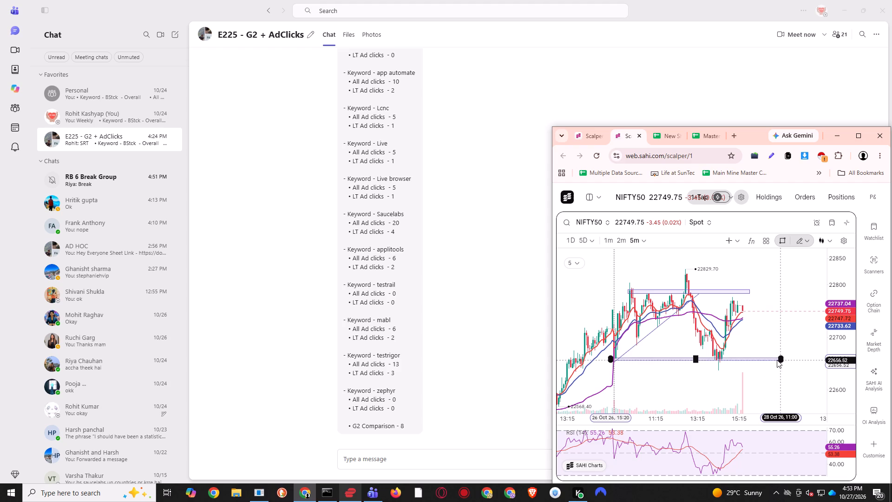
{"action": "left_click", "coordinate": [770, 361]}
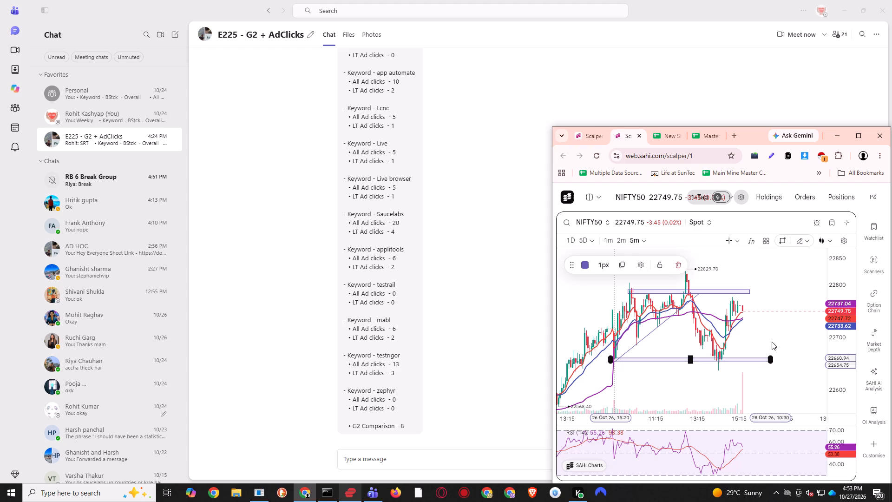
{"action": "left_click", "coordinate": [772, 342]}
Shift the new lower rectangle slightly so it starts at 27 Oct 09:15 and ends at 28 Oct 10:40.
{"action": "left_click", "coordinate": [753, 360]}
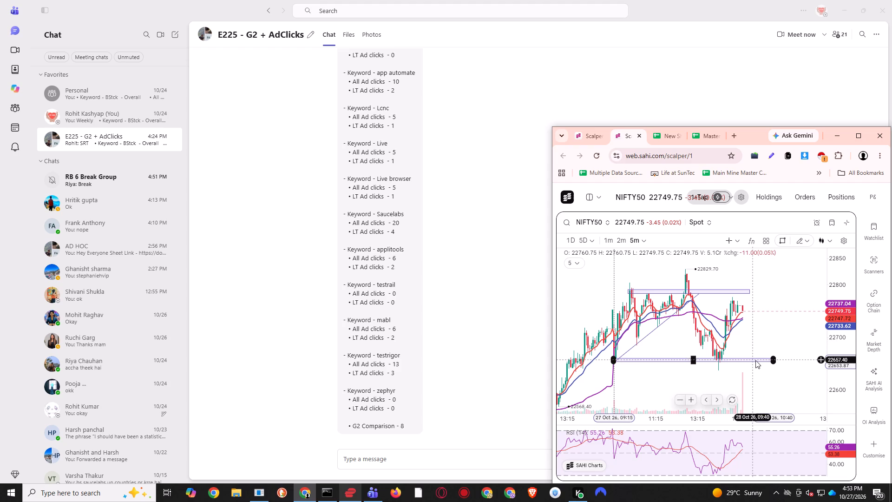
{"action": "left_click", "coordinate": [753, 340]}
Extend the upper rectangle's right edge on the 5-minute chart to line up with the lower rectangle's end on 28 Oct.
{"action": "left_click_drag", "start_coordinate": [767, 320], "coordinate": [753, 337]}
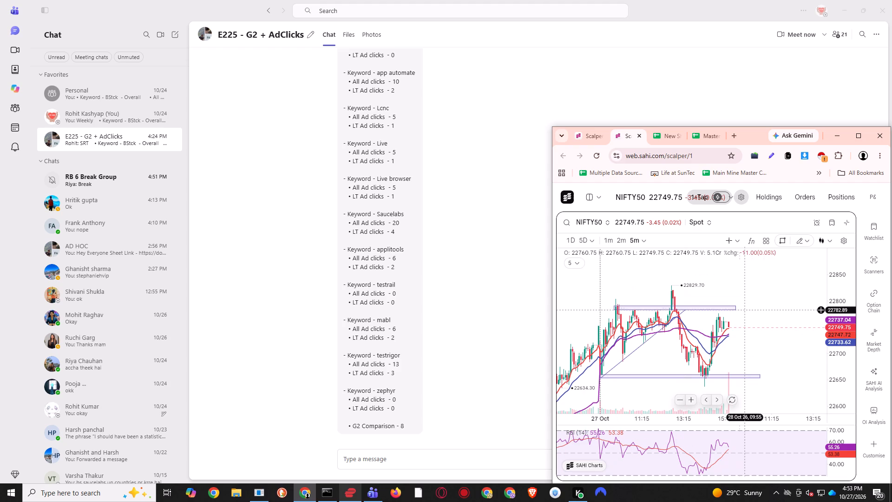
{"action": "left_click_drag", "start_coordinate": [736, 308], "coordinate": [728, 310]}
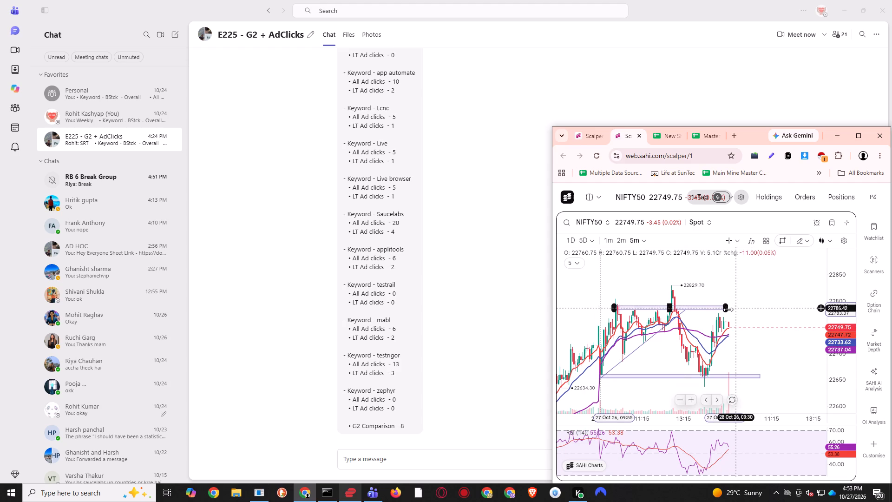
{"action": "left_click_drag", "start_coordinate": [728, 310], "coordinate": [763, 310]}
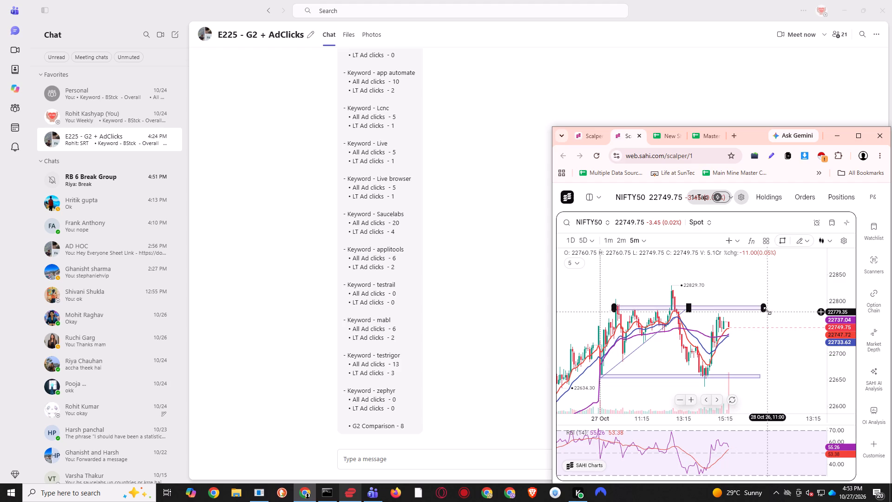
{"action": "left_click", "coordinate": [765, 308]}
{"action": "left_click", "coordinate": [768, 338]}
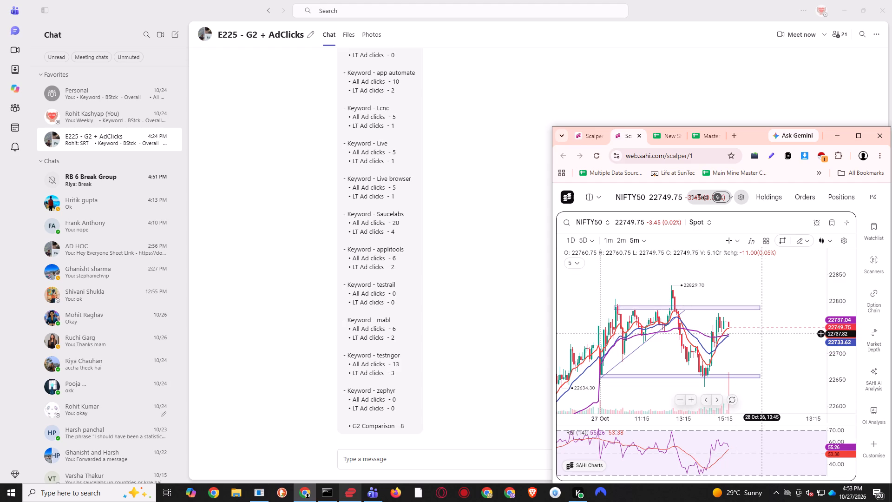
{"action": "left_click", "coordinate": [765, 336]}
{"action": "scroll", "coordinate": [767, 332], "scroll_direction": "up", "scroll_amount": 3}
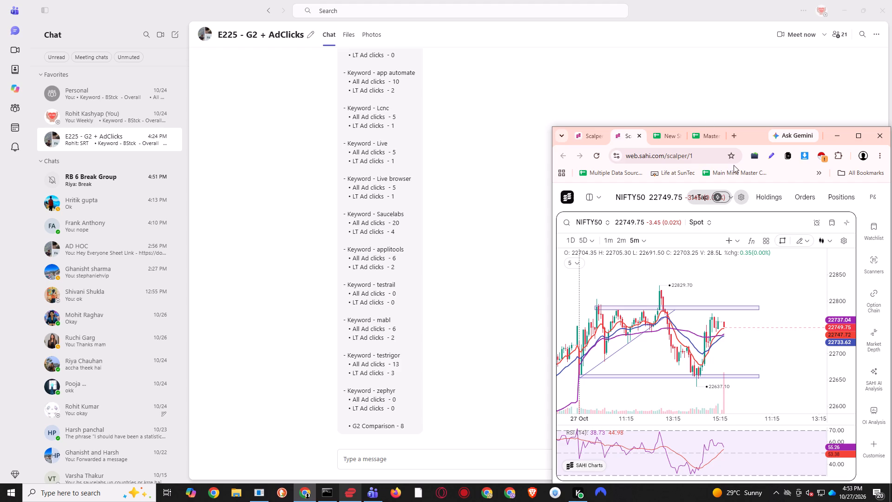
Switch to the New Sheet spreadsheet and look at its Weekly Status sheet.
{"action": "left_click", "coordinate": [666, 133]}
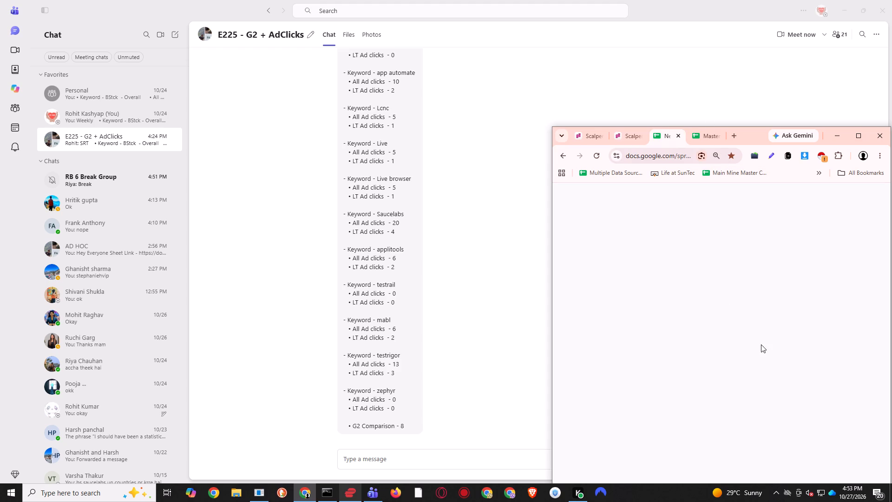
{"action": "left_click", "coordinate": [753, 358]}
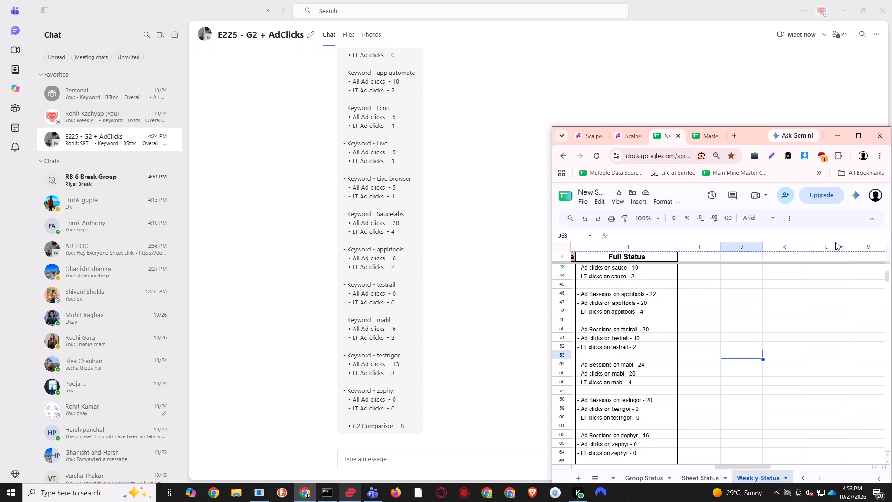
In the first Scalper page, maximise the browser window, expand the NIFTY50 daily chart and examine price action against its zones and pivot levels.
{"action": "left_click", "coordinate": [595, 138]}
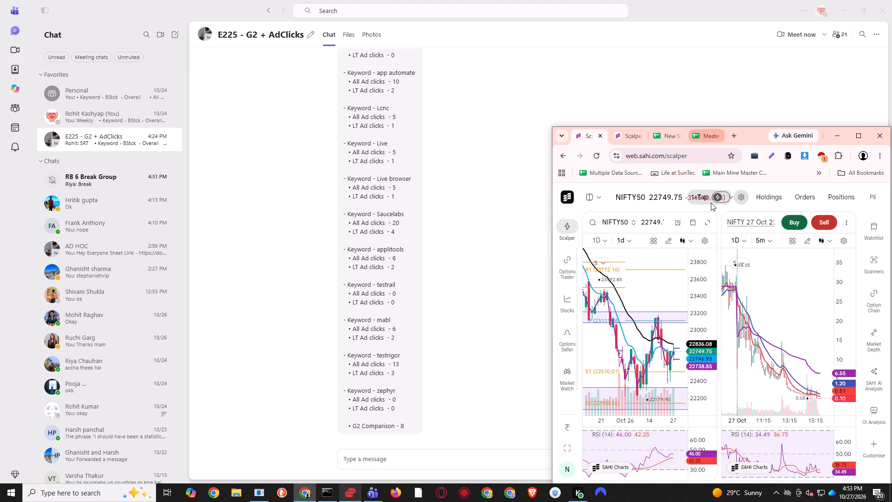
{"action": "left_click", "coordinate": [856, 137]}
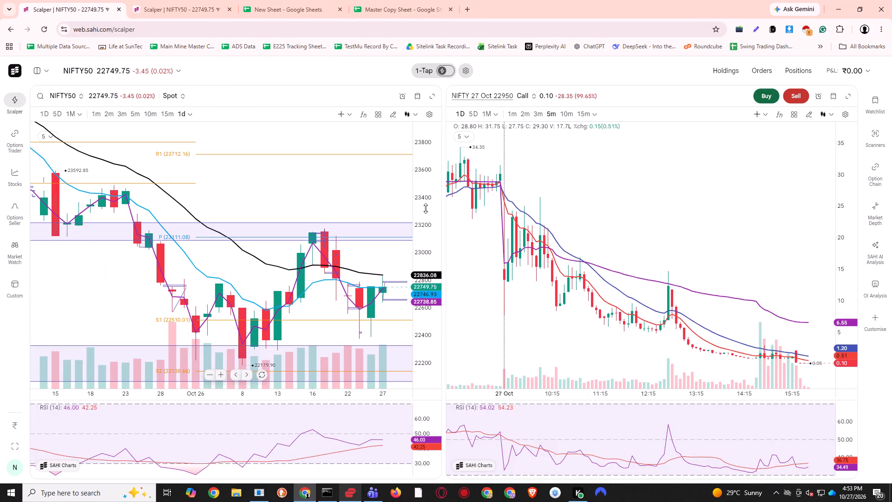
{"action": "scroll", "coordinate": [460, 228], "scroll_direction": "down", "scroll_amount": 4}
{"action": "scroll", "coordinate": [554, 231], "scroll_direction": "up", "scroll_amount": 3}
{"action": "left_click", "coordinate": [433, 93]}
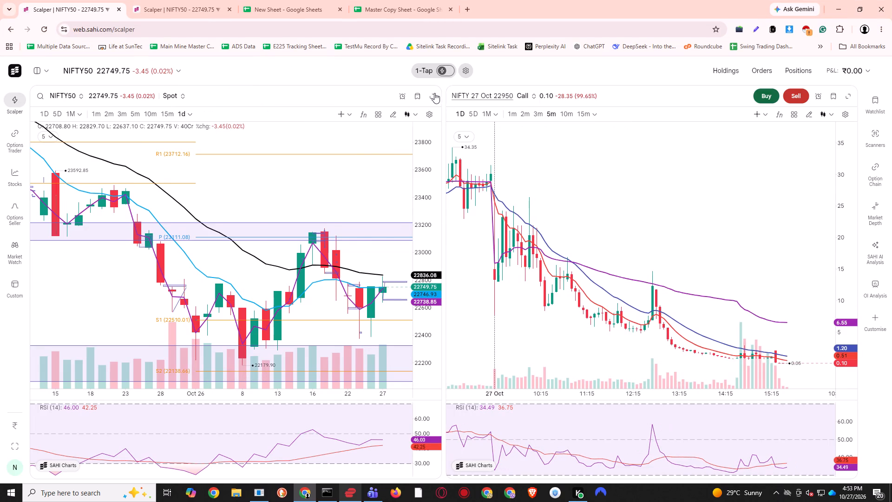
{"action": "scroll", "coordinate": [816, 301], "scroll_direction": "down", "scroll_amount": 20}
{"action": "scroll", "coordinate": [816, 301], "scroll_direction": "down", "scroll_amount": 7}
{"action": "scroll", "coordinate": [806, 255], "scroll_direction": "down", "scroll_amount": 5}
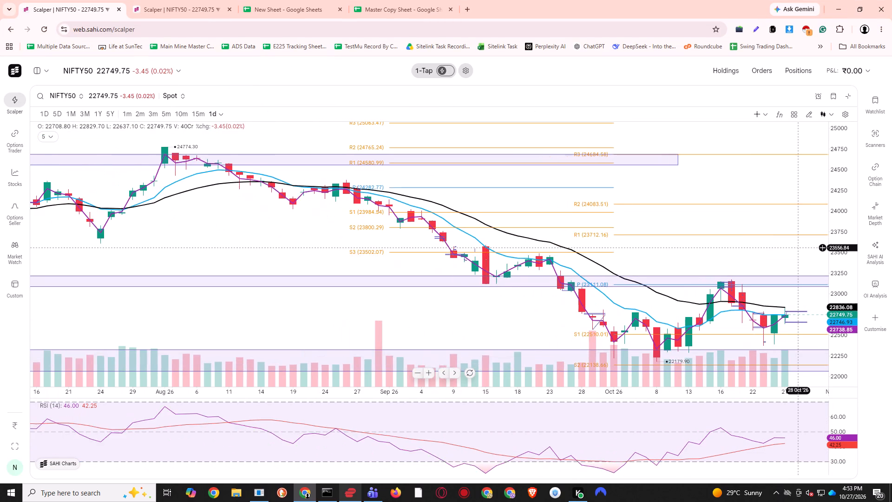
{"action": "scroll", "coordinate": [798, 248], "scroll_direction": "down", "scroll_amount": 3}
{"action": "left_click_drag", "start_coordinate": [845, 268], "coordinate": [842, 231]}
{"action": "left_click_drag", "start_coordinate": [791, 250], "coordinate": [695, 152]}
{"action": "scroll", "coordinate": [732, 239], "scroll_direction": "up", "scroll_amount": 11}
Return to the NIFTY50 5-minute chart page and open the watchlist beside it.
{"action": "left_click", "coordinate": [188, 0]}
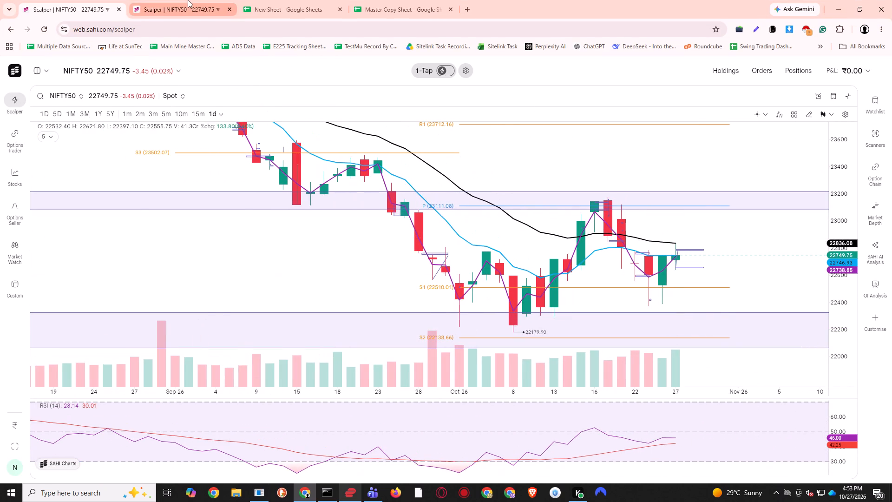
{"action": "scroll", "coordinate": [508, 312], "scroll_direction": "down", "scroll_amount": 4}
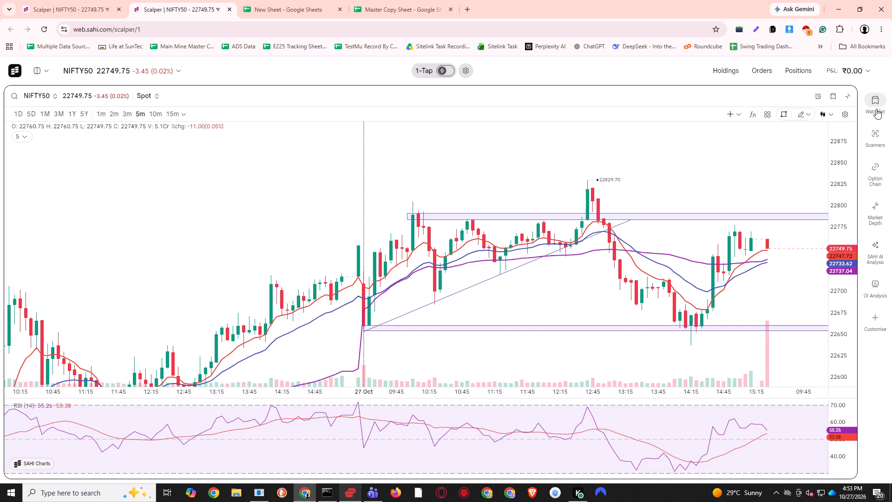
{"action": "left_click", "coordinate": [877, 101]}
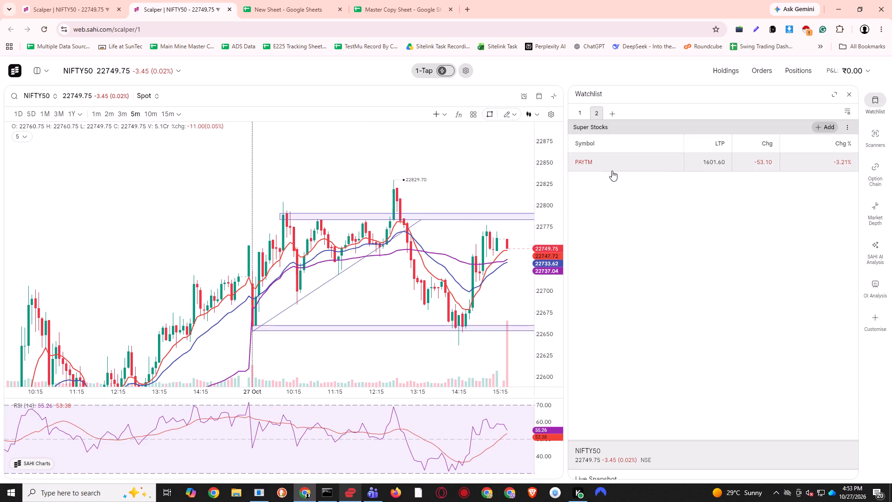
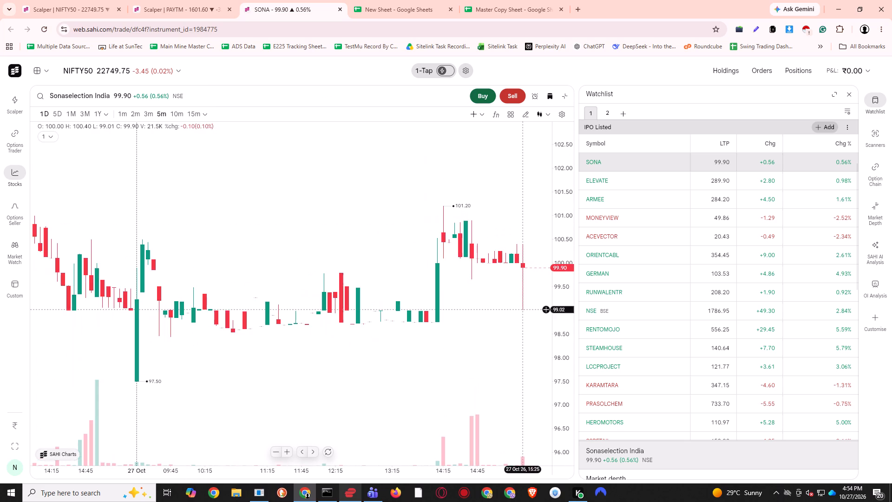
Set the Sonaselection India chart to the 4-hour timeframe.
{"action": "left_click_drag", "start_coordinate": [523, 308], "coordinate": [433, 265]}
{"action": "scroll", "coordinate": [439, 263], "scroll_direction": "down", "scroll_amount": 2}
{"action": "left_click", "coordinate": [208, 115]}
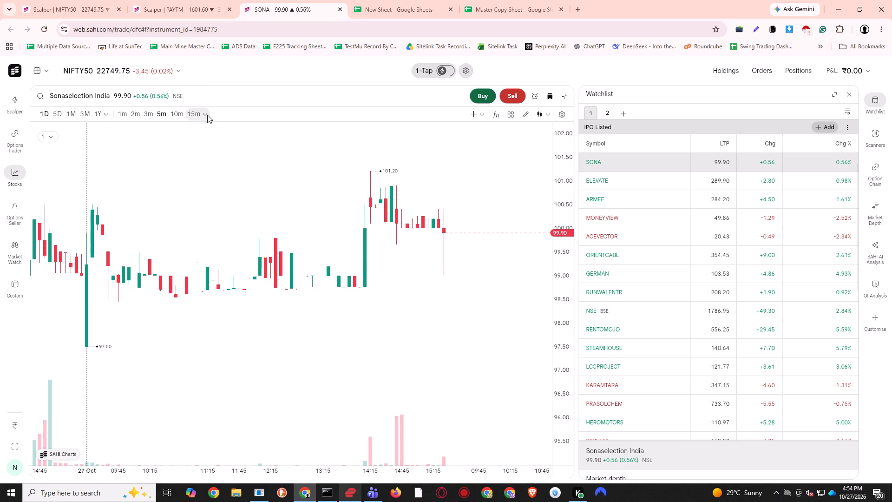
{"action": "left_click", "coordinate": [221, 371]}
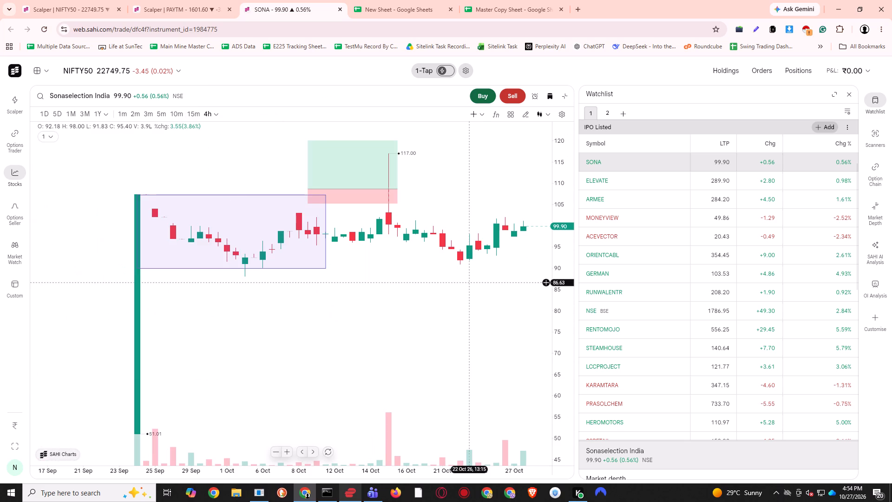
Extend the purple rectangle's end on the Sonaselection India 4-hour chart just past the latest candle, to about 28 Oct.
{"action": "left_click", "coordinate": [439, 293]}
{"action": "scroll", "coordinate": [442, 292], "scroll_direction": "up", "scroll_amount": 1}
{"action": "left_click_drag", "start_coordinate": [453, 294], "coordinate": [418, 283]}
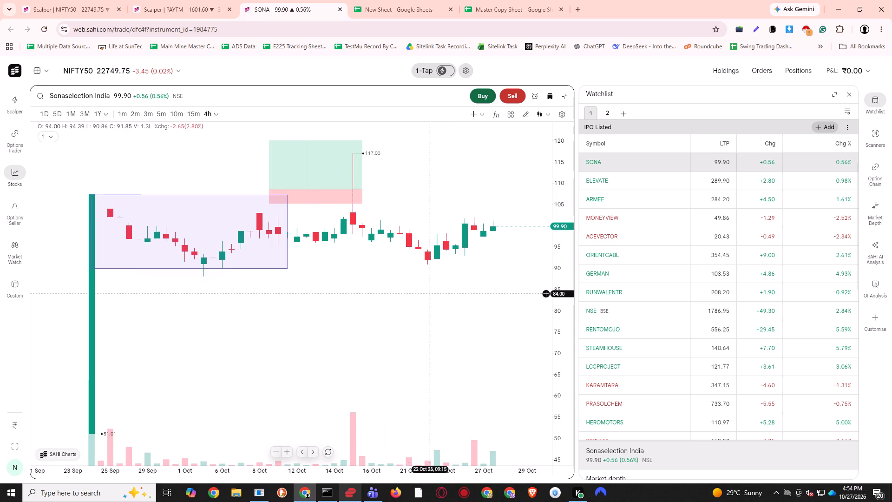
{"action": "scroll", "coordinate": [463, 290], "scroll_direction": "down", "scroll_amount": 4}
{"action": "left_click_drag", "start_coordinate": [311, 231], "coordinate": [317, 231]}
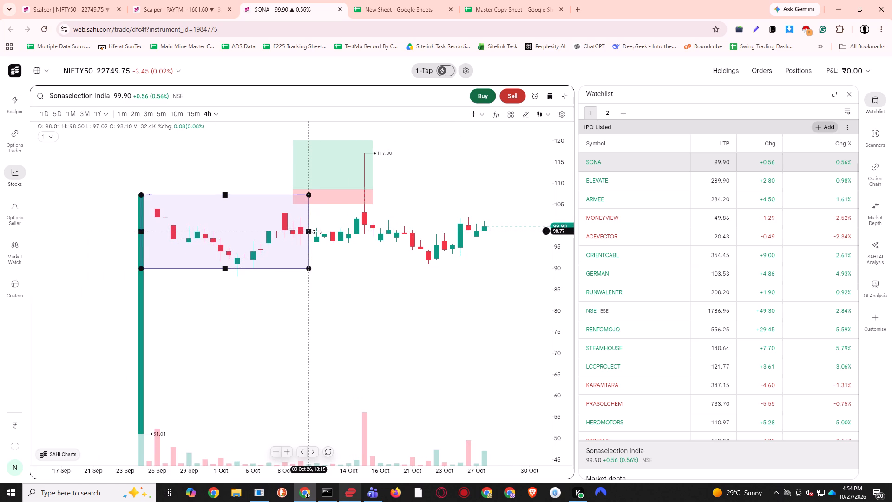
{"action": "left_click_drag", "start_coordinate": [317, 231], "coordinate": [494, 244]}
{"action": "left_click", "coordinate": [508, 294]}
{"action": "scroll", "coordinate": [500, 295], "scroll_direction": "down", "scroll_amount": 3}
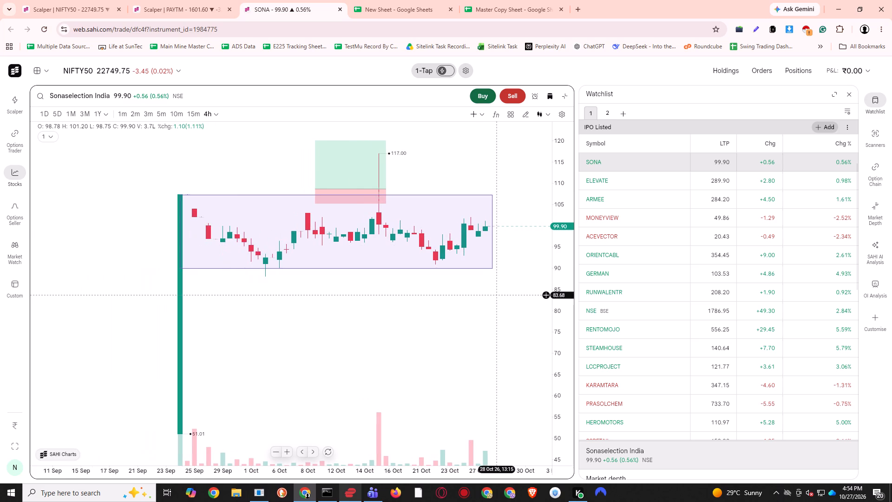
{"action": "scroll", "coordinate": [498, 302], "scroll_direction": "down", "scroll_amount": 5}
{"action": "left_click_drag", "start_coordinate": [487, 302], "coordinate": [404, 301]}
Open the ELEVATE 4-hour chart from the watchlist, expand it and check its price action and indicator list.
{"action": "left_click", "coordinate": [634, 178]}
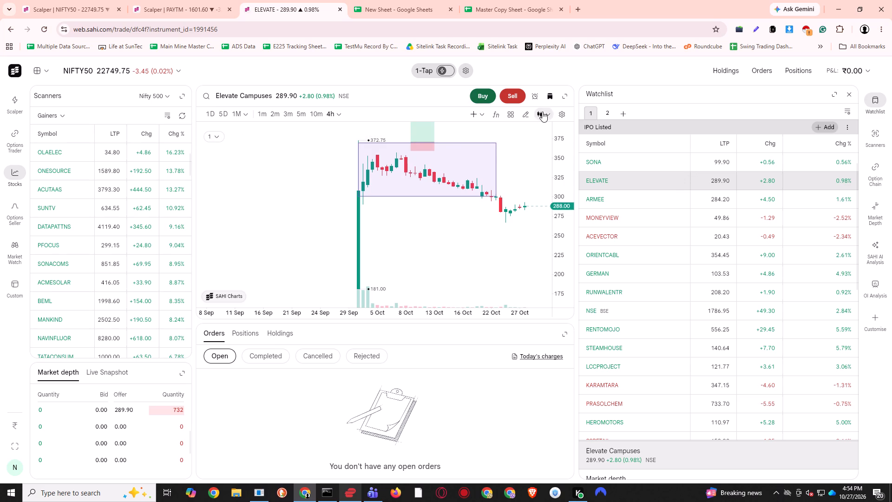
{"action": "left_click", "coordinate": [565, 91]}
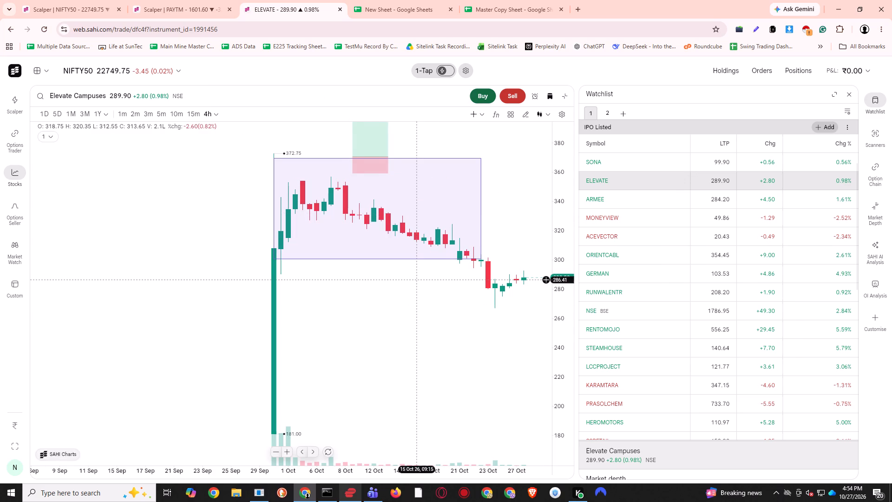
{"action": "scroll", "coordinate": [418, 280], "scroll_direction": "up", "scroll_amount": 2}
{"action": "left_click_drag", "start_coordinate": [443, 307], "coordinate": [382, 299]}
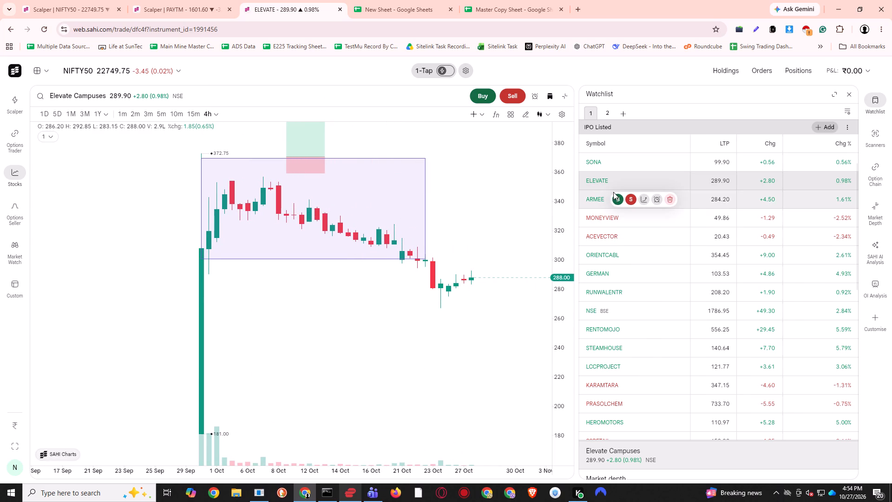
{"action": "left_click", "coordinate": [49, 135]}
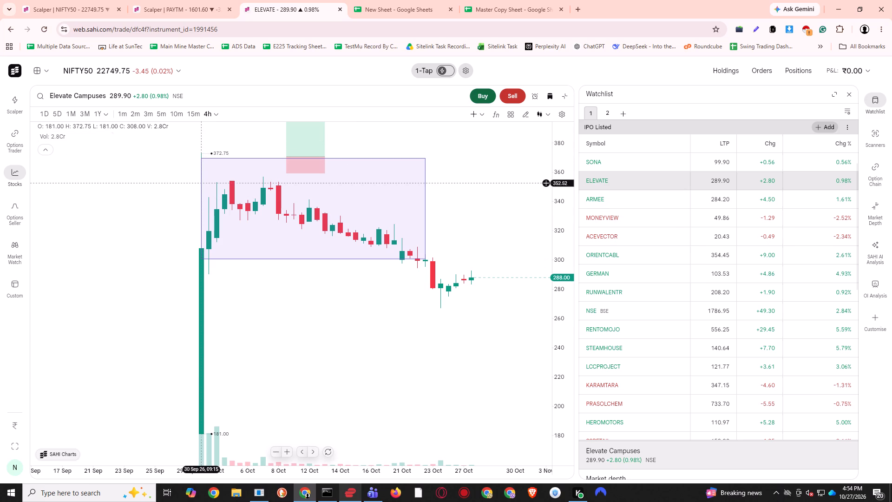
{"action": "left_click", "coordinate": [48, 151]}
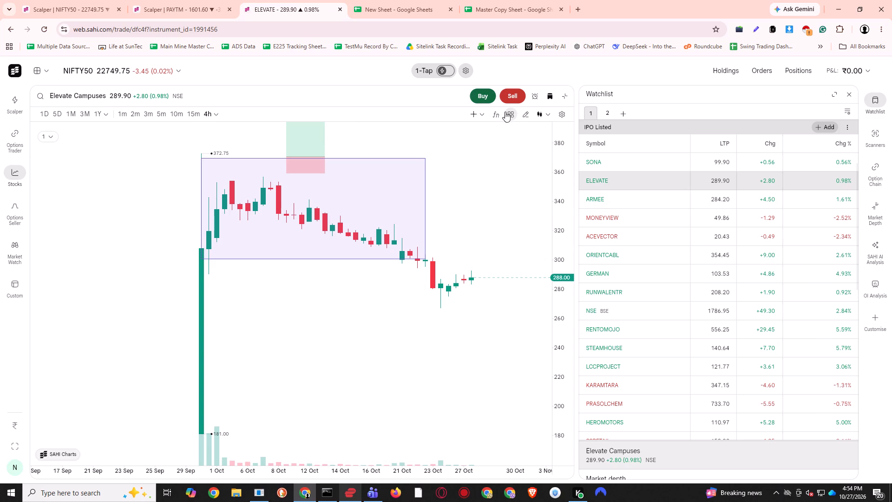
Apply the Option Index indicator template to the Elevate Campuses chart and review its indicators.
{"action": "left_click", "coordinate": [508, 113]}
{"action": "left_click", "coordinate": [543, 156]}
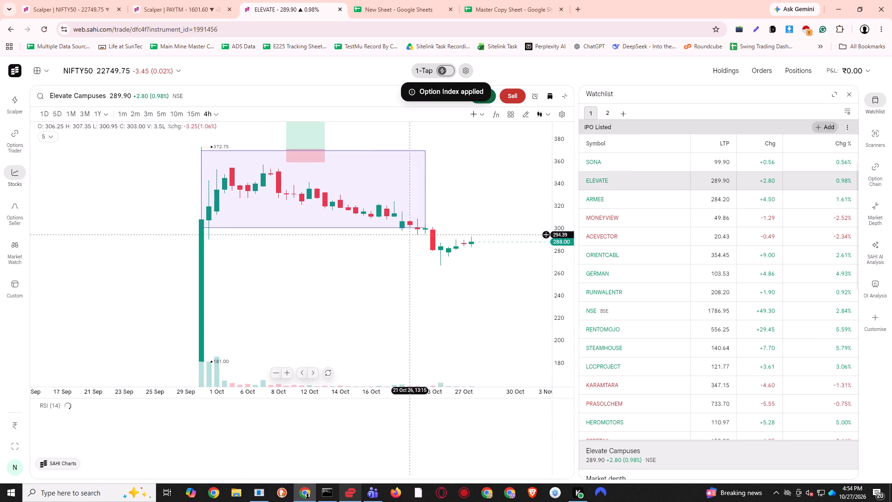
{"action": "scroll", "coordinate": [425, 250], "scroll_direction": "down", "scroll_amount": 7}
{"action": "left_click_drag", "start_coordinate": [562, 221], "coordinate": [562, 185]}
{"action": "scroll", "coordinate": [514, 213], "scroll_direction": "up", "scroll_amount": 5}
{"action": "left_click_drag", "start_coordinate": [496, 201], "coordinate": [494, 216]}
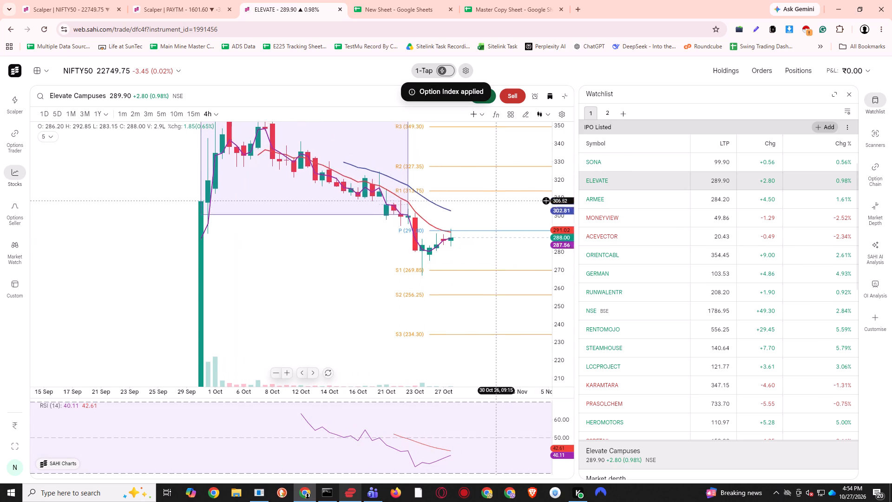
{"action": "left_click_drag", "start_coordinate": [494, 216], "coordinate": [492, 244]}
{"action": "left_click", "coordinate": [45, 134]}
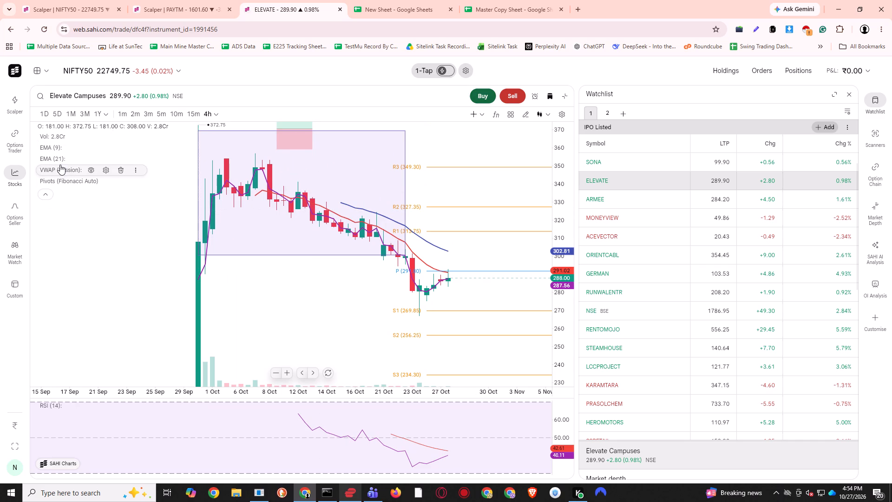
{"action": "left_click", "coordinate": [46, 193]}
Move the long position drawing on the Elevate Campuses chart to span 23 to 27 Oct, with its entry near the R3 pivot.
{"action": "scroll", "coordinate": [425, 239], "scroll_direction": "down", "scroll_amount": 1}
{"action": "scroll", "coordinate": [430, 237], "scroll_direction": "up", "scroll_amount": 3}
{"action": "left_click_drag", "start_coordinate": [448, 213], "coordinate": [454, 251]}
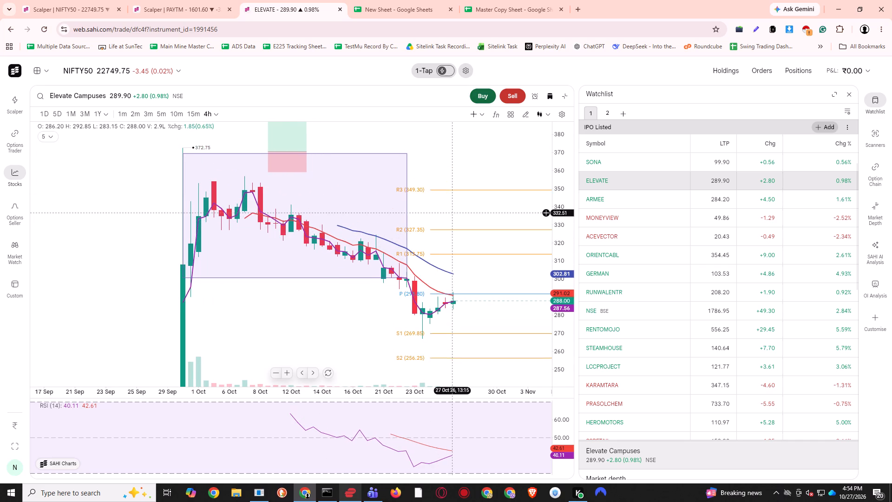
{"action": "left_click_drag", "start_coordinate": [454, 251], "coordinate": [458, 268]}
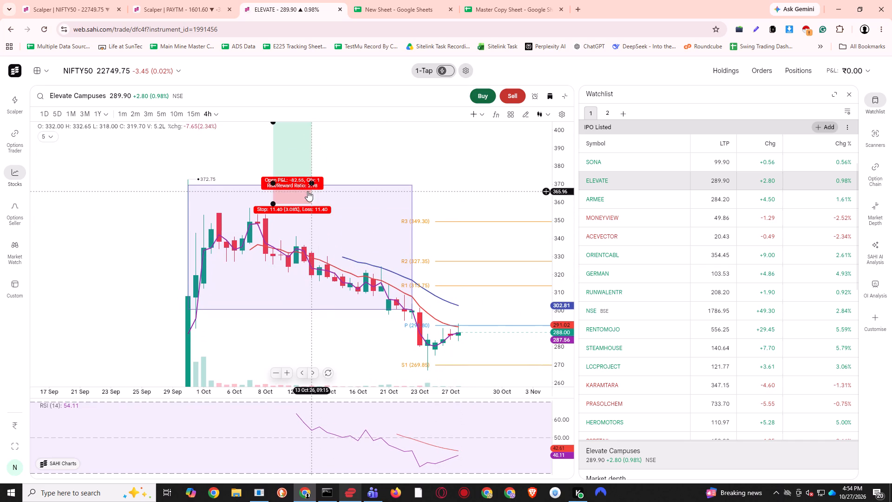
{"action": "left_click_drag", "start_coordinate": [299, 185], "coordinate": [330, 190]}
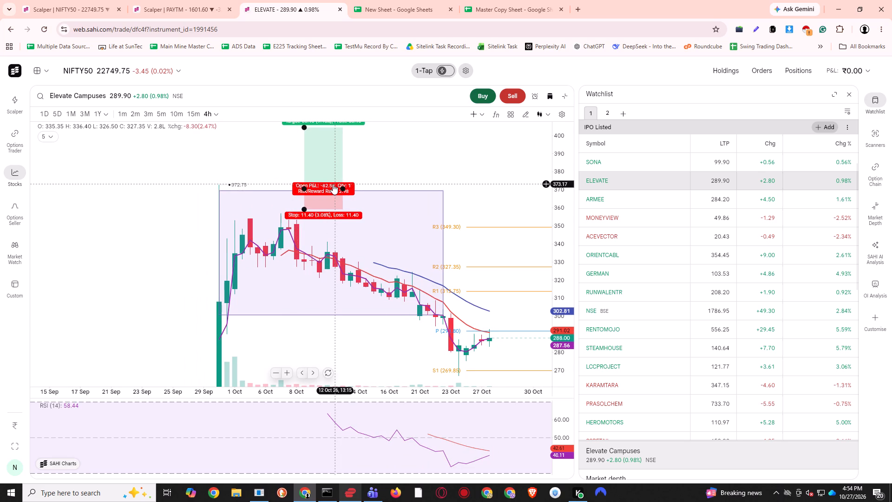
{"action": "left_click_drag", "start_coordinate": [333, 184], "coordinate": [479, 211]}
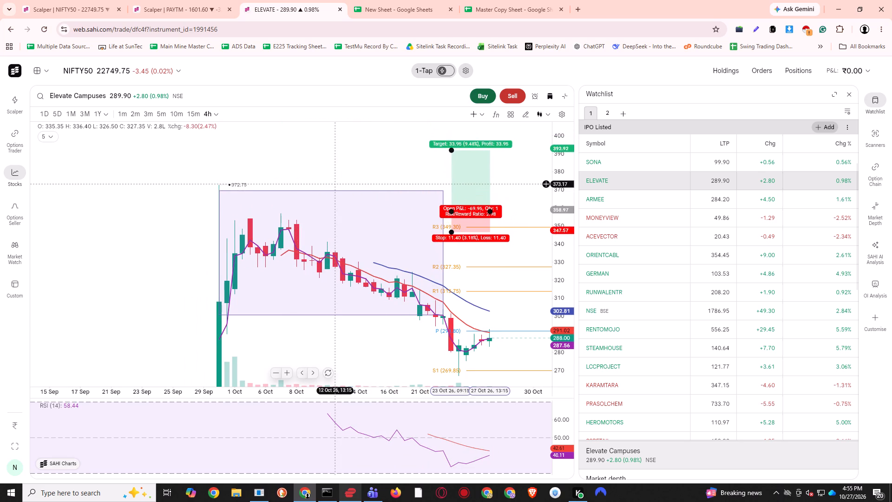
{"action": "left_click_drag", "start_coordinate": [479, 211], "coordinate": [480, 225]}
{"action": "left_click", "coordinate": [492, 210]}
Examine Elevate Campuses' recent candles against the moving averages, pivot levels and purple zone.
{"action": "left_click_drag", "start_coordinate": [505, 222], "coordinate": [484, 197]}
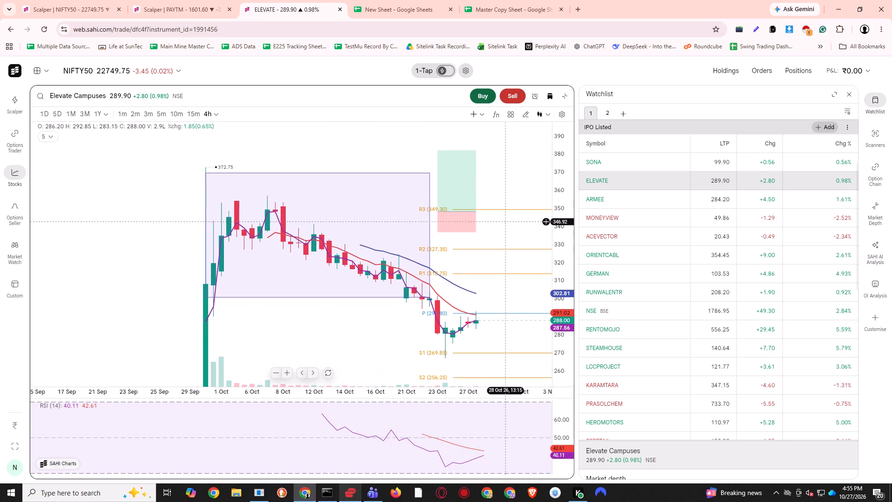
{"action": "left_click_drag", "start_coordinate": [484, 197], "coordinate": [471, 183]}
{"action": "scroll", "coordinate": [480, 205], "scroll_direction": "up", "scroll_amount": 2}
{"action": "scroll", "coordinate": [490, 218], "scroll_direction": "down", "scroll_amount": 5}
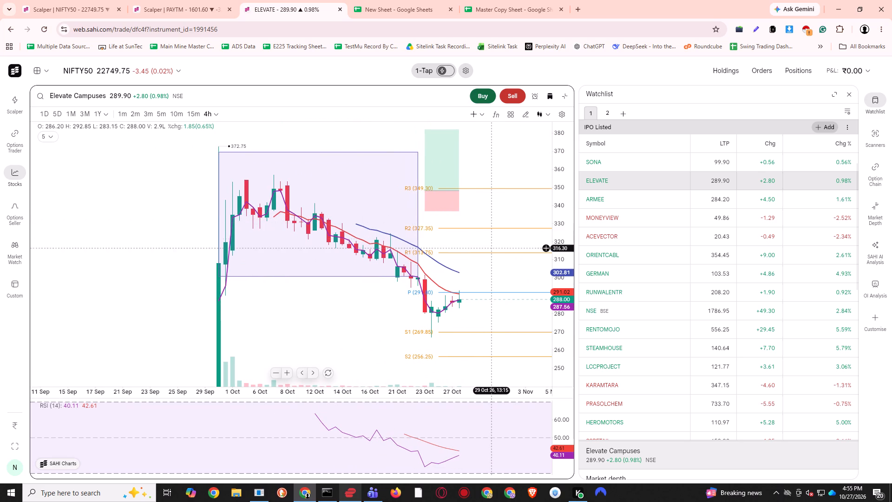
{"action": "left_click_drag", "start_coordinate": [491, 256], "coordinate": [479, 240]}
{"action": "scroll", "coordinate": [482, 236], "scroll_direction": "up", "scroll_amount": 1}
{"action": "left_click_drag", "start_coordinate": [482, 236], "coordinate": [476, 224]}
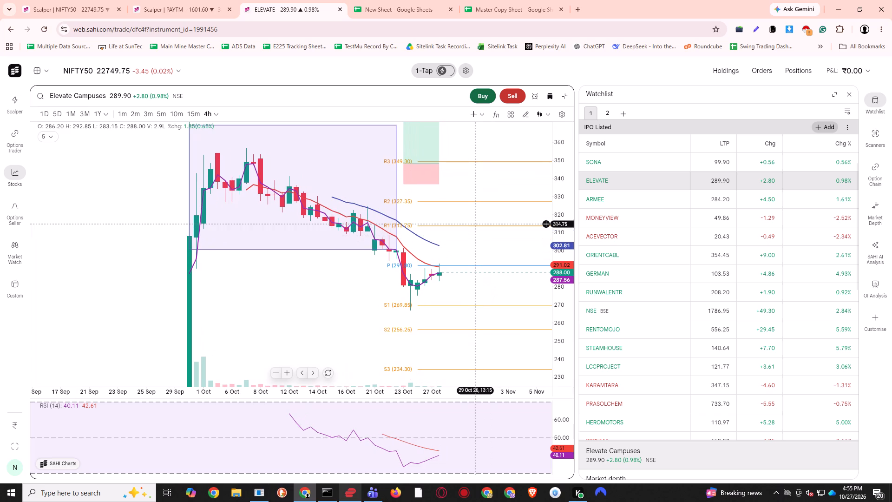
Open the ARMEE 4-hour chart from the watchlist, expand it and examine price against its zone, pivots and averages.
{"action": "left_click", "coordinate": [617, 200]}
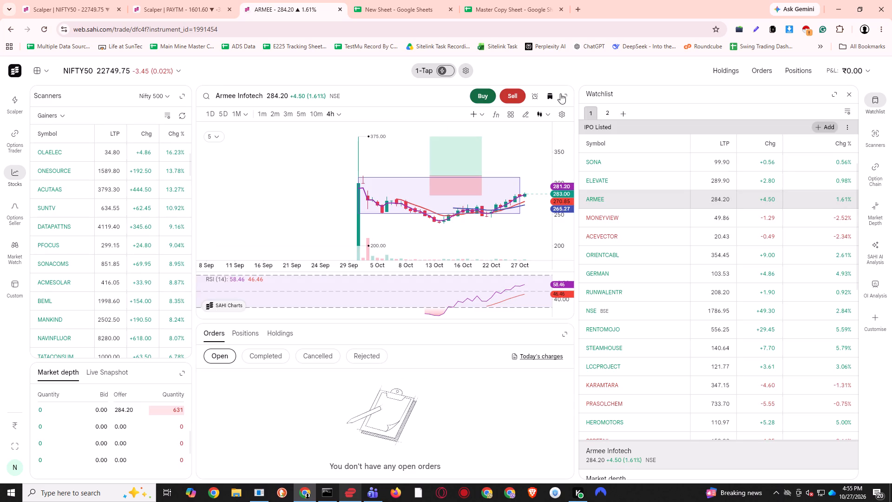
{"action": "left_click", "coordinate": [558, 89]}
{"action": "left_click", "coordinate": [559, 94]}
{"action": "left_click", "coordinate": [564, 97]}
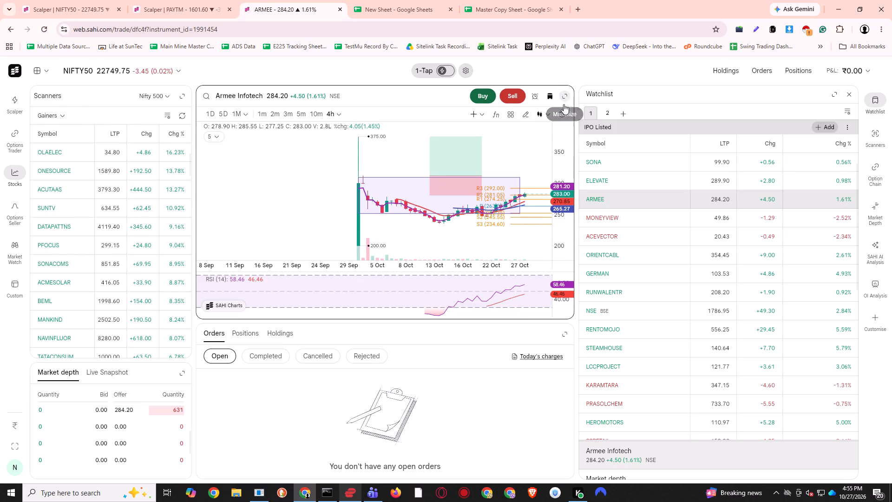
{"action": "scroll", "coordinate": [513, 258], "scroll_direction": "down", "scroll_amount": 5}
{"action": "left_click_drag", "start_coordinate": [501, 331], "coordinate": [420, 331]}
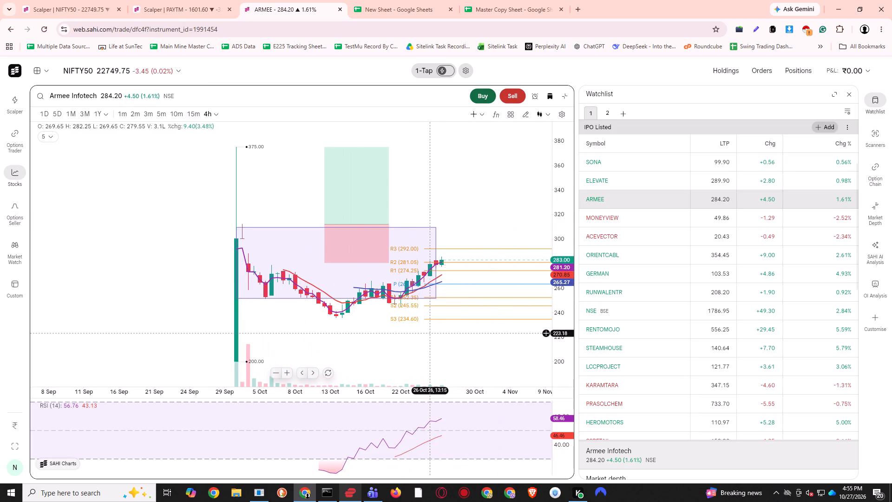
{"action": "scroll", "coordinate": [452, 336], "scroll_direction": "up", "scroll_amount": 4}
{"action": "left_click_drag", "start_coordinate": [565, 276], "coordinate": [563, 261]}
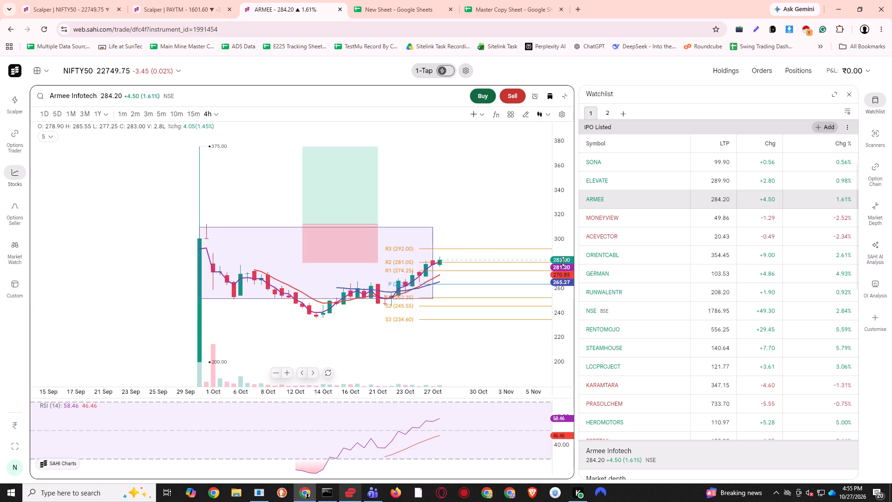
{"action": "left_click_drag", "start_coordinate": [563, 261], "coordinate": [558, 245]}
{"action": "scroll", "coordinate": [481, 276], "scroll_direction": "up", "scroll_amount": 5}
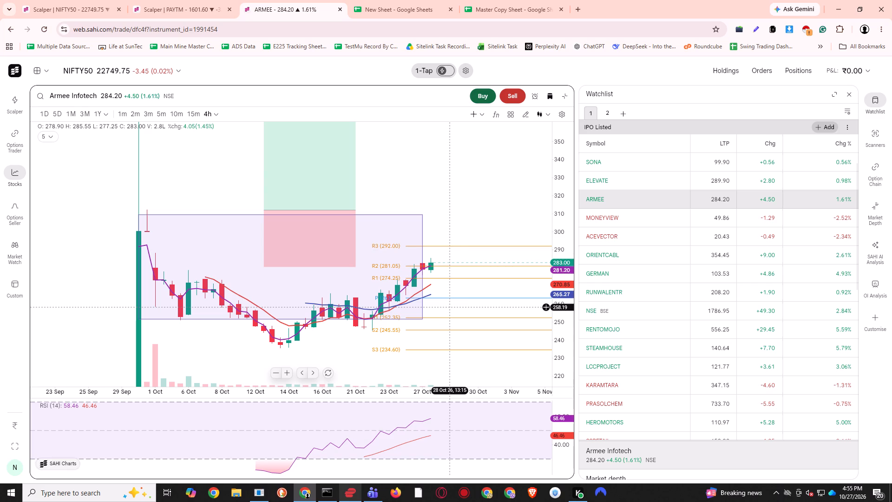
{"action": "left_click_drag", "start_coordinate": [461, 307], "coordinate": [447, 307]}
Open the MONEYVIEW 4-hour chart from the watchlist, reload the page and view the chart expanded.
{"action": "left_click", "coordinate": [624, 223]}
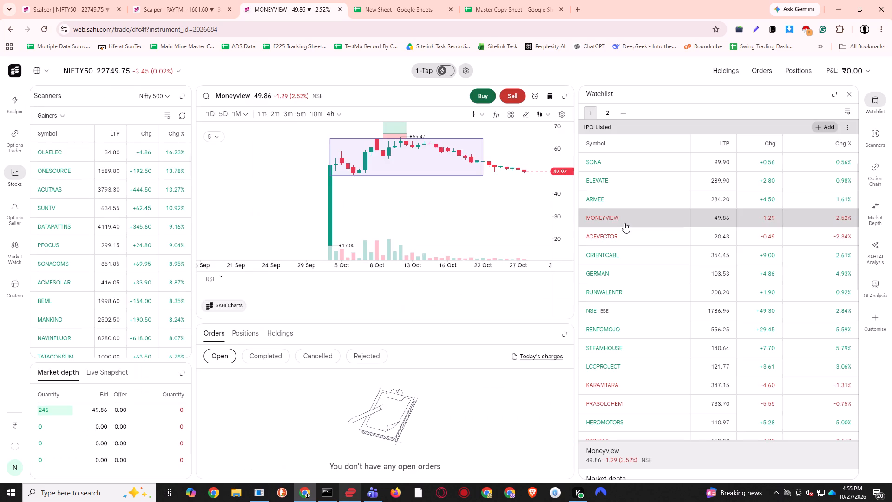
{"action": "left_click", "coordinate": [567, 96]}
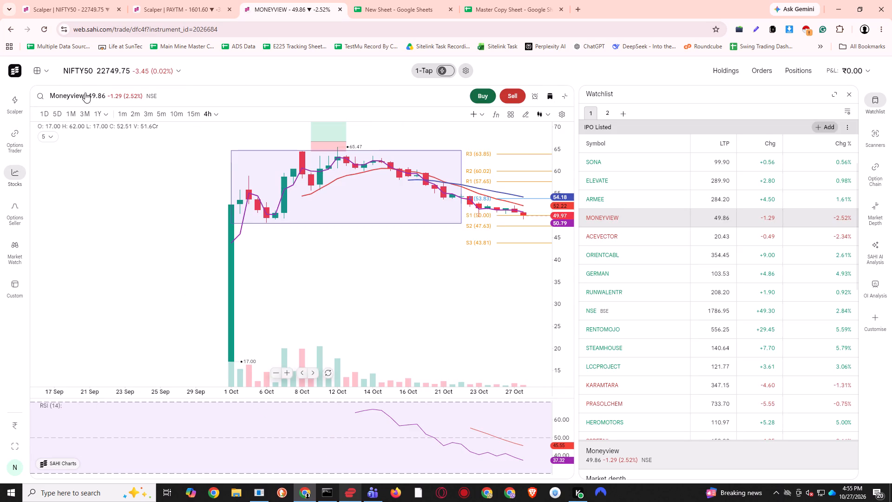
{"action": "left_click", "coordinate": [45, 30]}
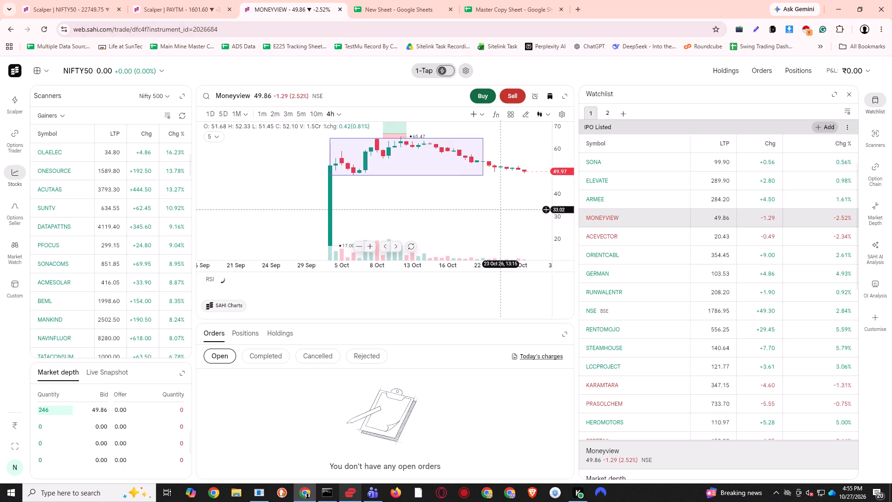
{"action": "left_click", "coordinate": [564, 98]}
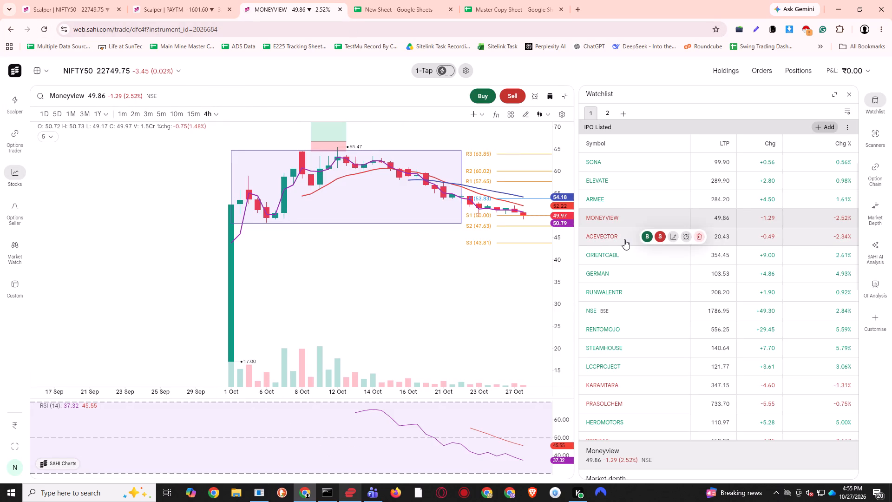
Open the ACEVECTOR chart from the watchlist.
{"action": "left_click", "coordinate": [612, 240]}
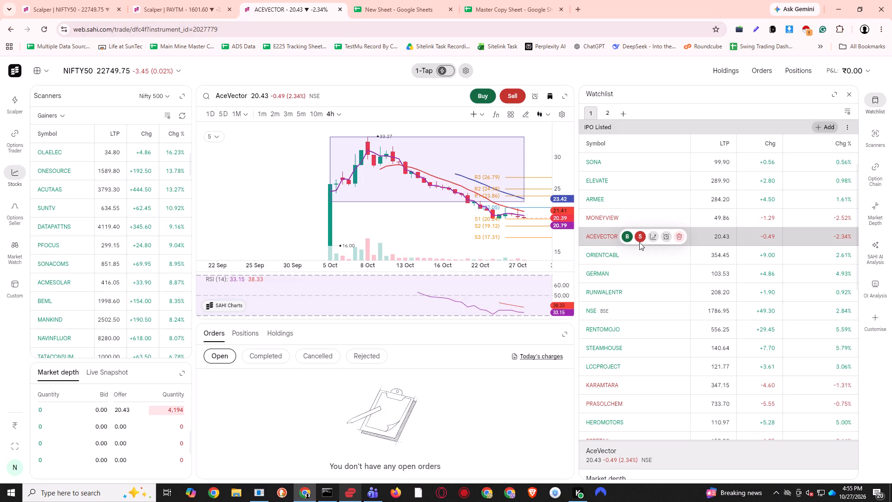
Switch to the Options Trader page for NIFTY50.
{"action": "left_click", "coordinate": [16, 168]}
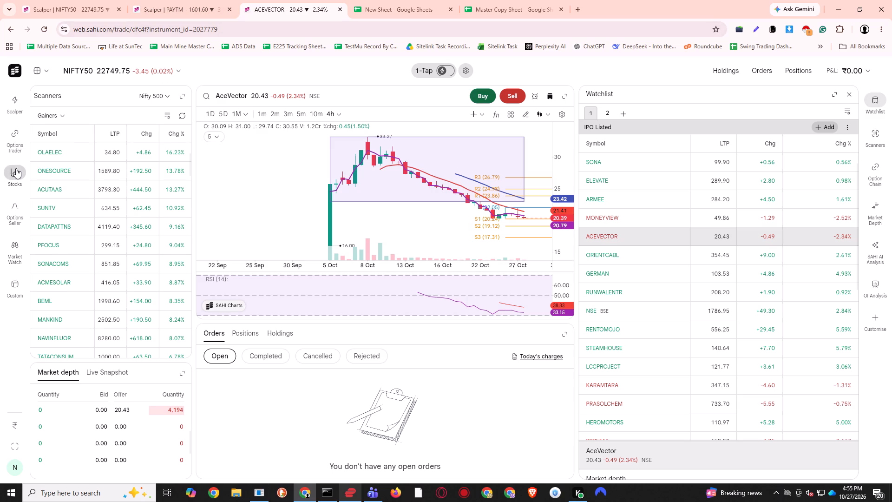
{"action": "left_click", "coordinate": [10, 154]}
{"action": "left_click", "coordinate": [13, 141]}
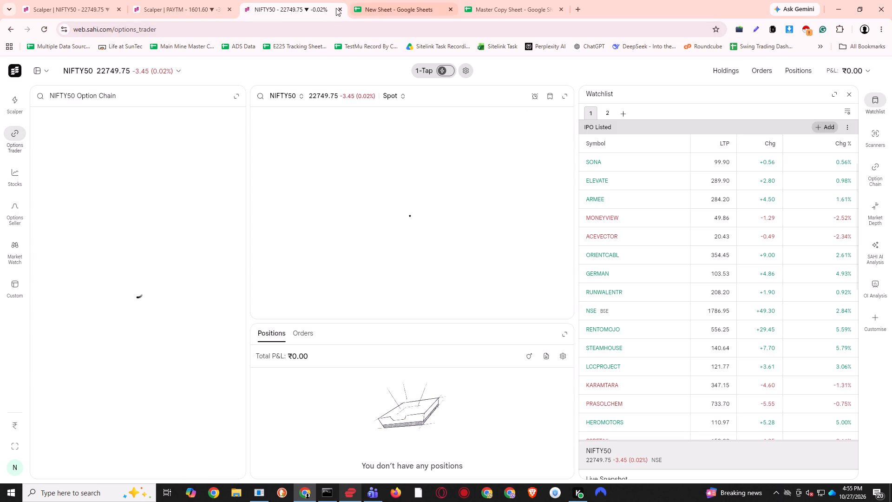
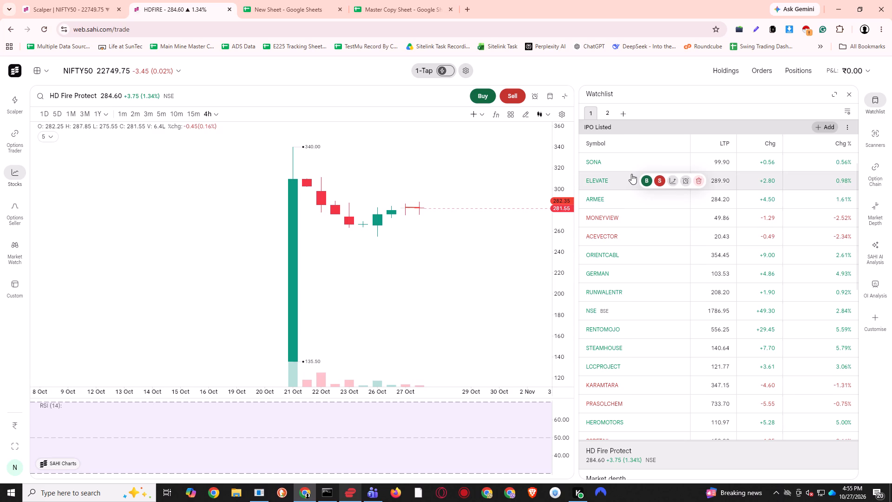
Review the SONA, ELEVATE and ARMEE 4-hour charts from the watchlist, comparing recent price with each zone and moving averages.
{"action": "left_click", "coordinate": [625, 157]}
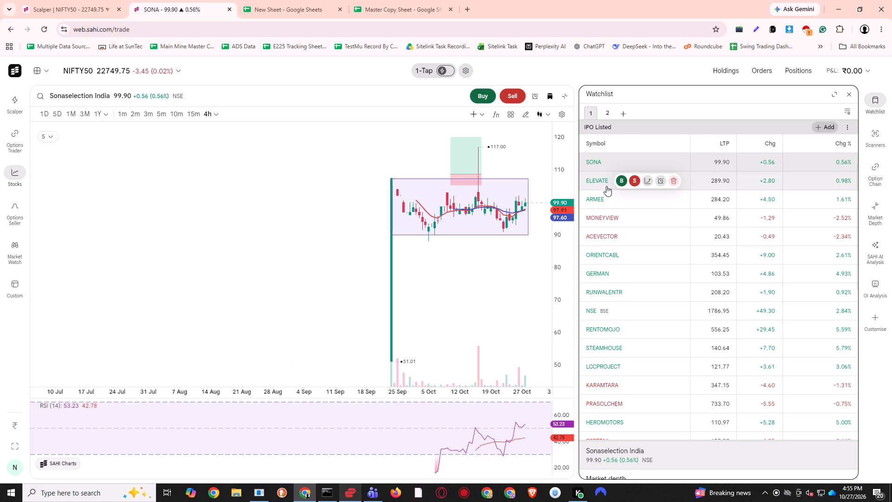
{"action": "scroll", "coordinate": [531, 241], "scroll_direction": "up", "scroll_amount": 1}
{"action": "left_click_drag", "start_coordinate": [516, 251], "coordinate": [389, 251]}
{"action": "left_click", "coordinate": [648, 184]}
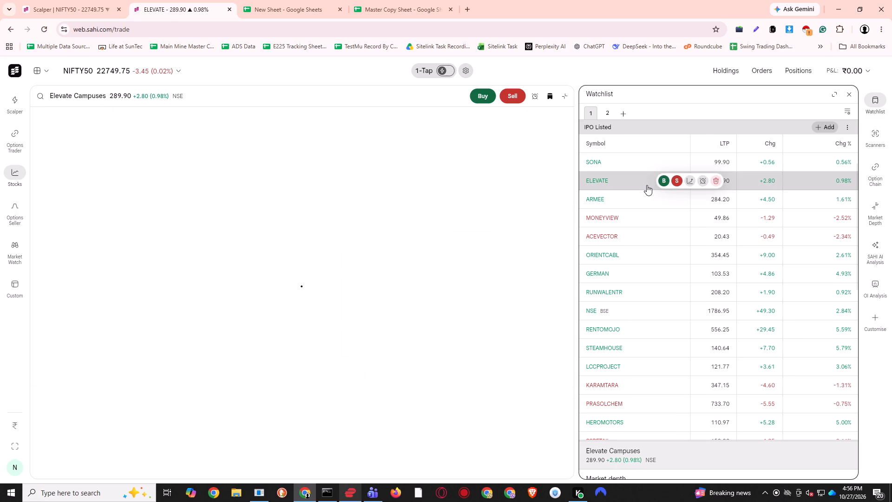
{"action": "scroll", "coordinate": [489, 271], "scroll_direction": "up", "scroll_amount": 5}
{"action": "left_click_drag", "start_coordinate": [506, 288], "coordinate": [316, 284]}
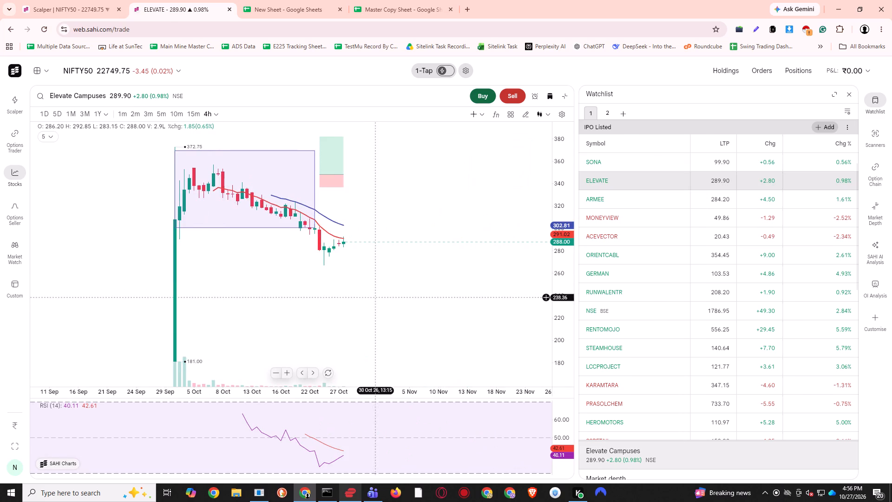
{"action": "scroll", "coordinate": [379, 298], "scroll_direction": "up", "scroll_amount": 2}
{"action": "left_click", "coordinate": [659, 202]}
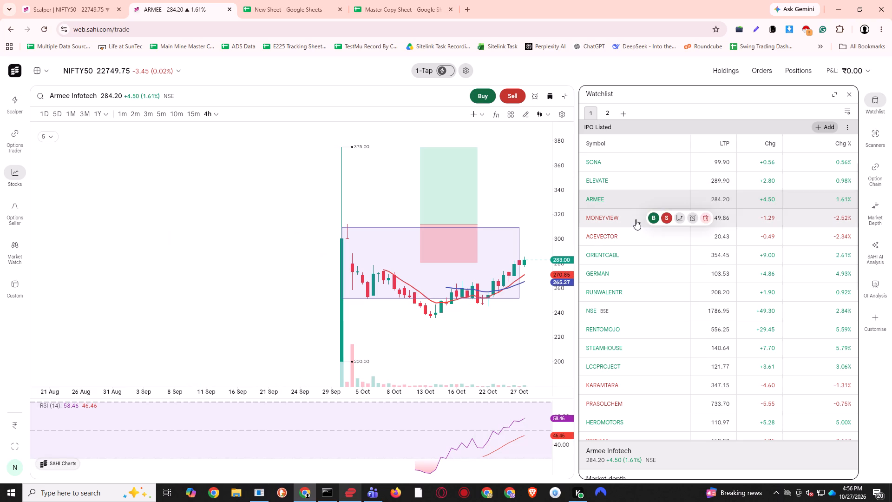
{"action": "scroll", "coordinate": [475, 283], "scroll_direction": "up", "scroll_amount": 2}
{"action": "left_click_drag", "start_coordinate": [483, 321], "coordinate": [266, 299]}
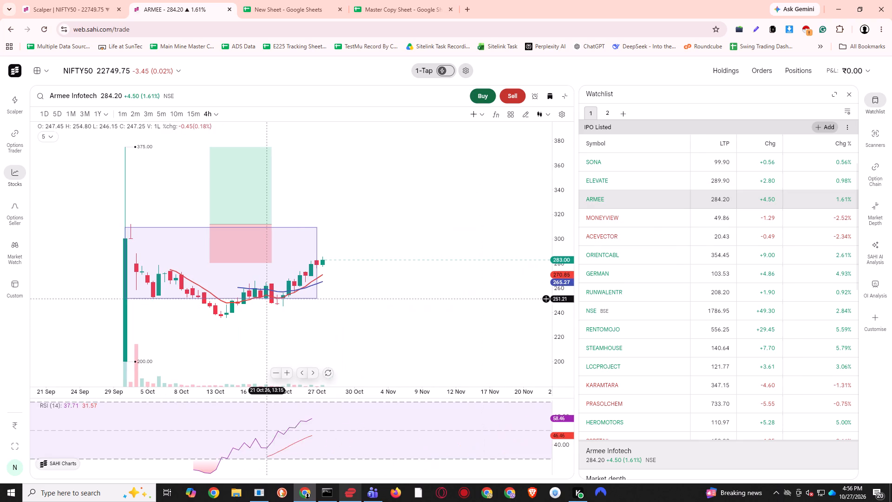
Open the MONEYVIEW 4-hour chart from the watchlist and extend its price zone's end date past the latest 27 Oct candle.
{"action": "left_click", "coordinate": [612, 218]}
{"action": "scroll", "coordinate": [432, 258], "scroll_direction": "up", "scroll_amount": 1}
{"action": "left_click_drag", "start_coordinate": [471, 267], "coordinate": [367, 267]}
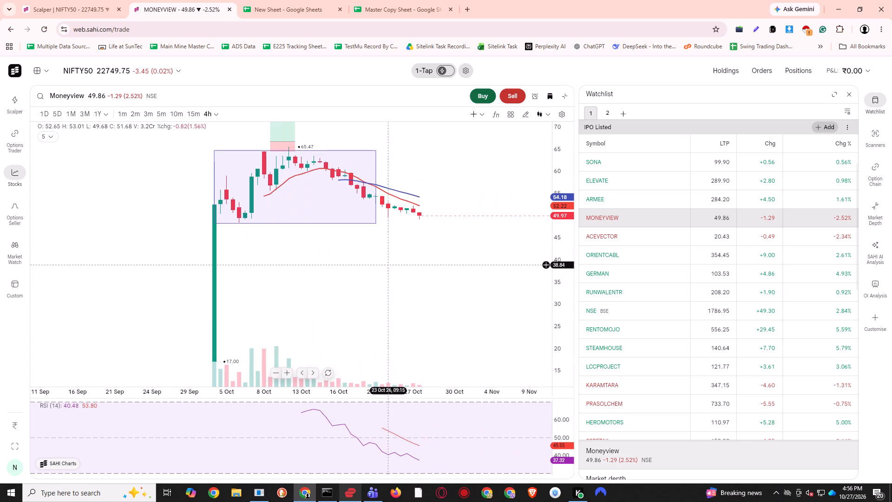
{"action": "left_click_drag", "start_coordinate": [568, 184], "coordinate": [566, 199]}
{"action": "scroll", "coordinate": [482, 227], "scroll_direction": "down", "scroll_amount": 4}
{"action": "left_click_drag", "start_coordinate": [480, 237], "coordinate": [453, 251]}
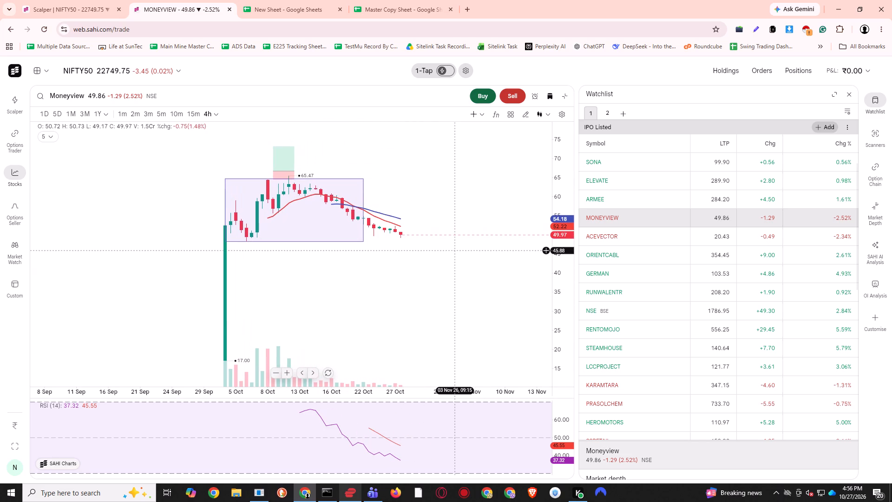
{"action": "left_click_drag", "start_coordinate": [363, 208], "coordinate": [394, 212]}
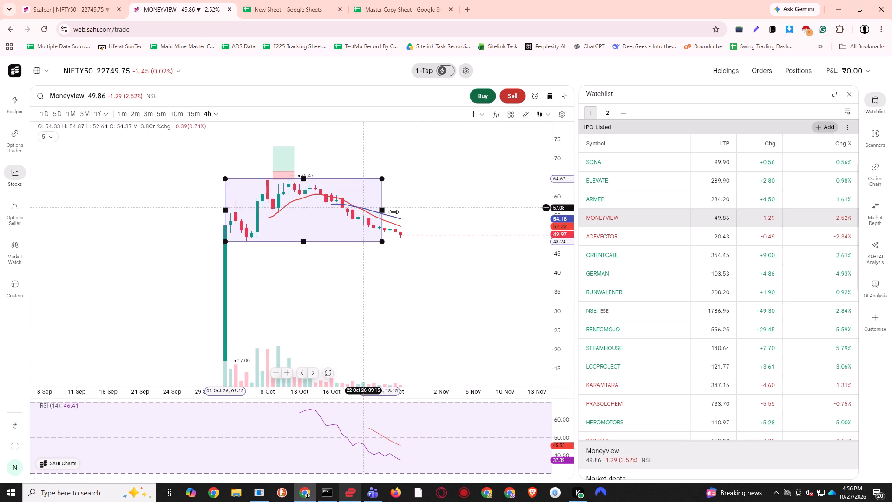
{"action": "left_click_drag", "start_coordinate": [394, 212], "coordinate": [408, 213]}
{"action": "left_click", "coordinate": [453, 228]}
Review the ACEVECTOR and ORIENTCABL 4-hour charts from the watchlist, examining the latest candles against their zones and averages.
{"action": "scroll", "coordinate": [659, 231], "scroll_direction": "down", "scroll_amount": 1}
{"action": "left_click", "coordinate": [616, 190]}
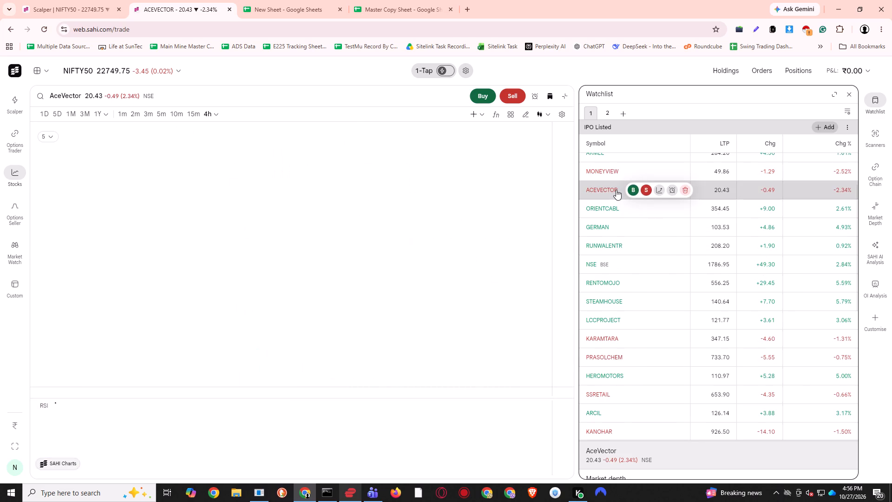
{"action": "scroll", "coordinate": [506, 297], "scroll_direction": "up", "scroll_amount": 2}
{"action": "left_click_drag", "start_coordinate": [511, 327], "coordinate": [416, 305]}
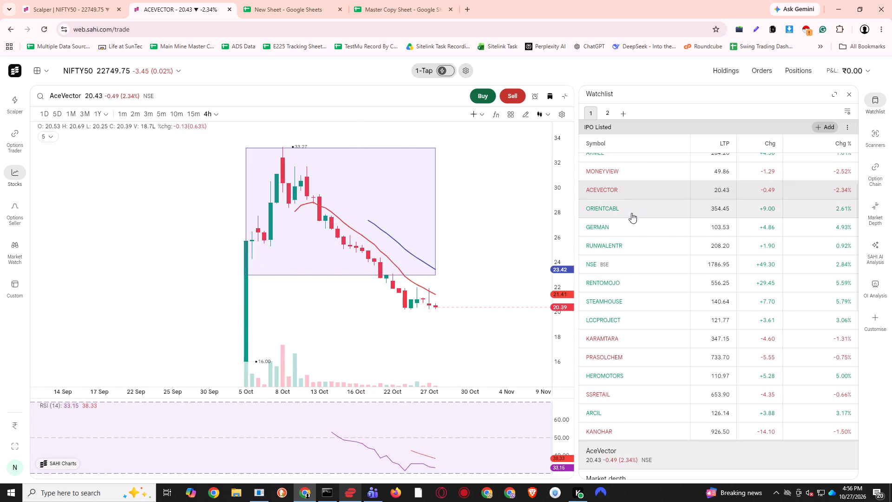
{"action": "left_click", "coordinate": [630, 205]}
{"action": "scroll", "coordinate": [474, 256], "scroll_direction": "down", "scroll_amount": 1}
{"action": "left_click_drag", "start_coordinate": [483, 271], "coordinate": [460, 281]}
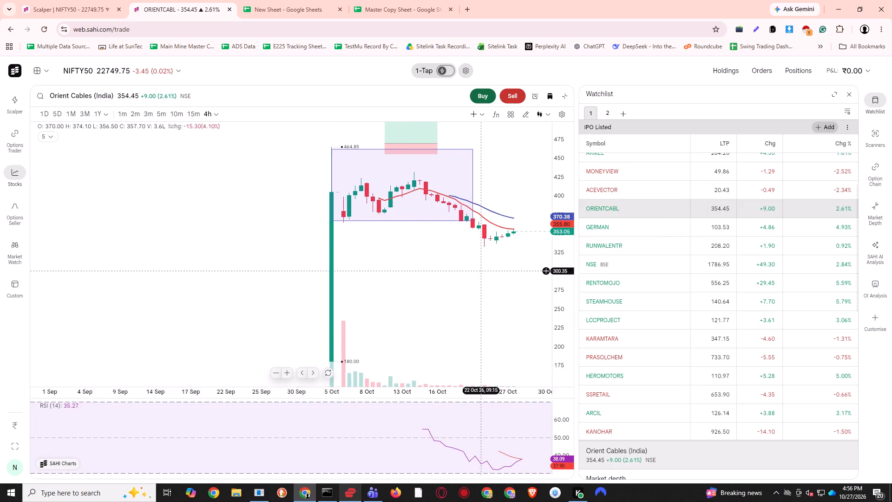
{"action": "left_click_drag", "start_coordinate": [460, 281], "coordinate": [421, 296]}
Open the GERMAN 4-hour chart from the watchlist and extend both its lower and upper price zones past the latest candle.
{"action": "left_click", "coordinate": [616, 230]}
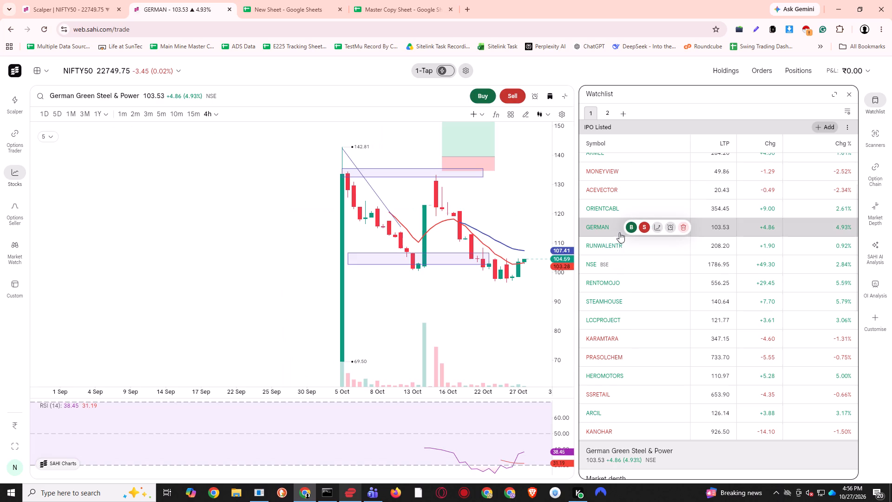
{"action": "scroll", "coordinate": [530, 253], "scroll_direction": "down", "scroll_amount": 1}
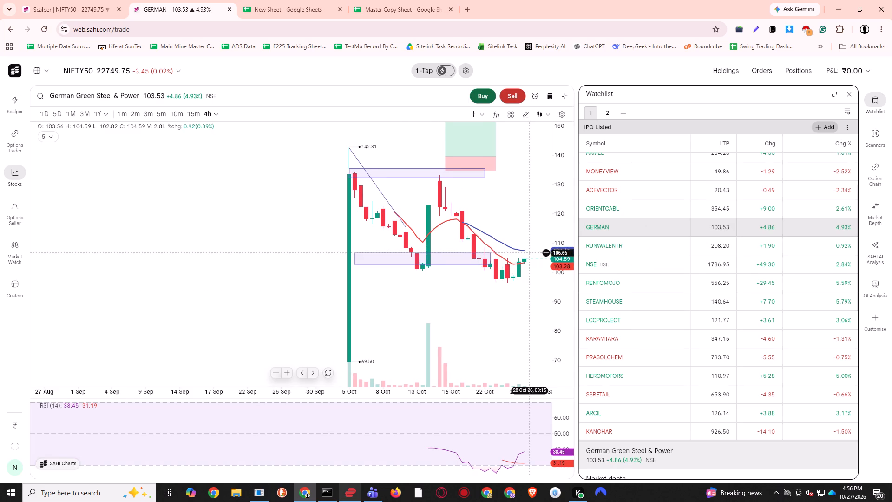
{"action": "left_click_drag", "start_coordinate": [510, 207], "coordinate": [398, 200]}
{"action": "left_click_drag", "start_coordinate": [383, 258], "coordinate": [453, 262]}
{"action": "left_click", "coordinate": [463, 287]}
{"action": "left_click_drag", "start_coordinate": [376, 173], "coordinate": [413, 174]}
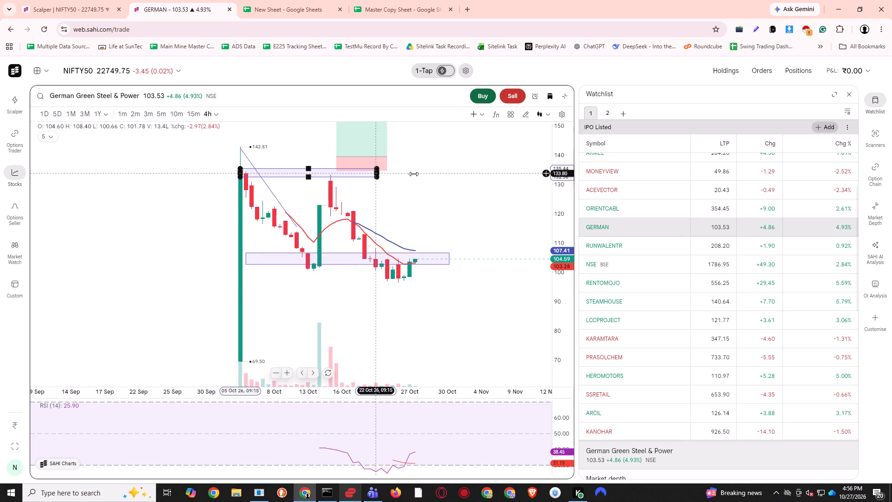
{"action": "left_click_drag", "start_coordinate": [413, 174], "coordinate": [442, 175]}
{"action": "left_click", "coordinate": [480, 239]}
{"action": "scroll", "coordinate": [472, 260], "scroll_direction": "down", "scroll_amount": 2}
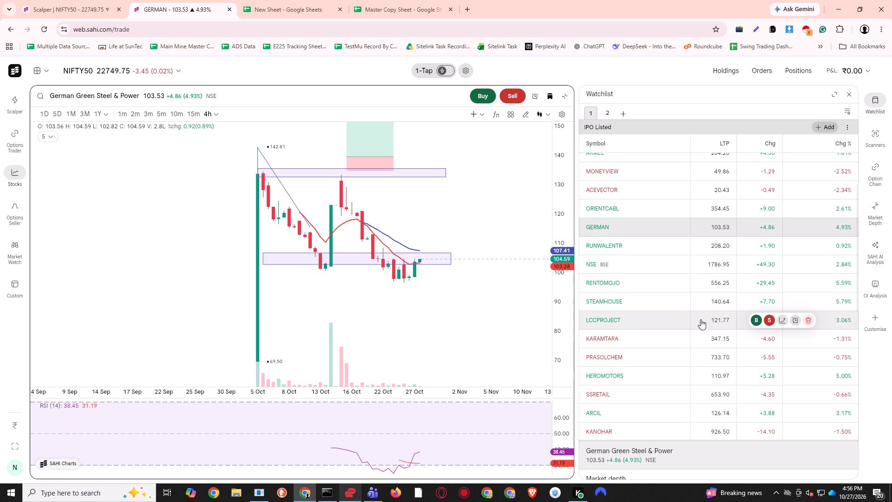
Open the RUNWALENTR 4-hour chart from the watchlist and check recent price against its zone and averages.
{"action": "left_click", "coordinate": [612, 245]}
{"action": "scroll", "coordinate": [524, 233], "scroll_direction": "up", "scroll_amount": 1}
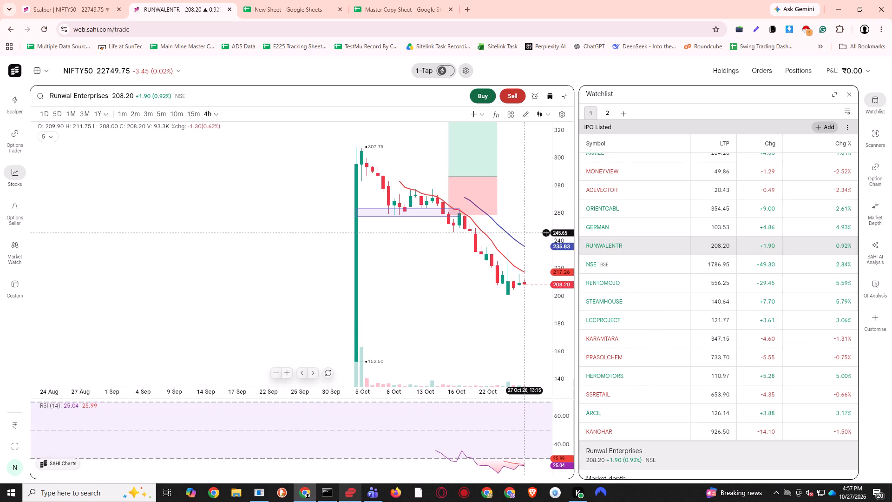
{"action": "left_click_drag", "start_coordinate": [526, 230], "coordinate": [492, 232]}
Open the NSE 4-hour chart from the watchlist and extend its price zone's end date past the latest 27 Oct candle.
{"action": "left_click", "coordinate": [634, 267]}
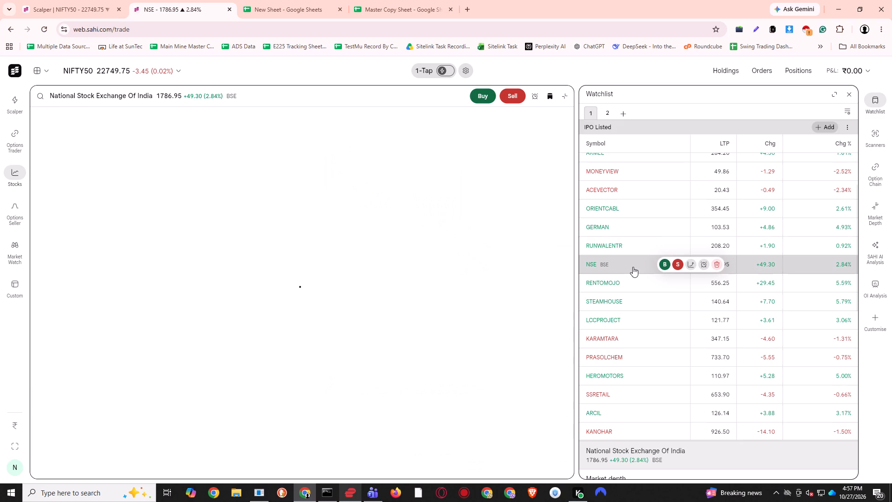
{"action": "left_click_drag", "start_coordinate": [504, 231], "coordinate": [439, 224]}
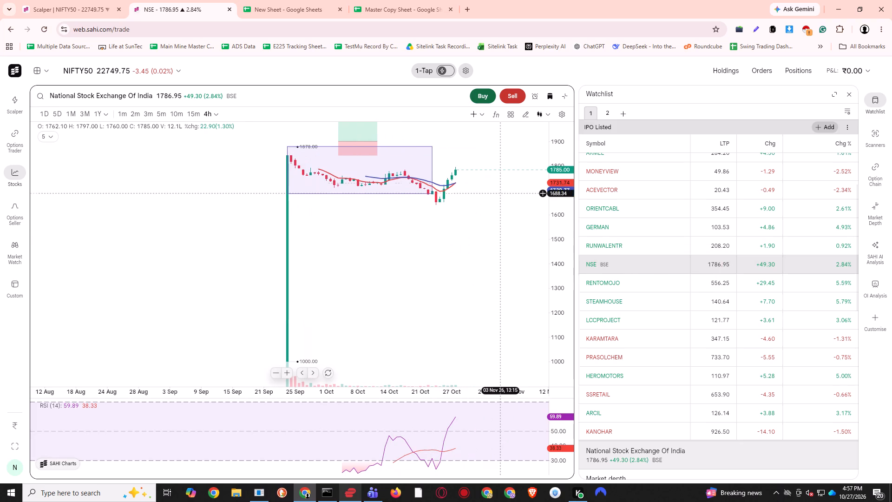
{"action": "left_click_drag", "start_coordinate": [434, 169], "coordinate": [462, 175]}
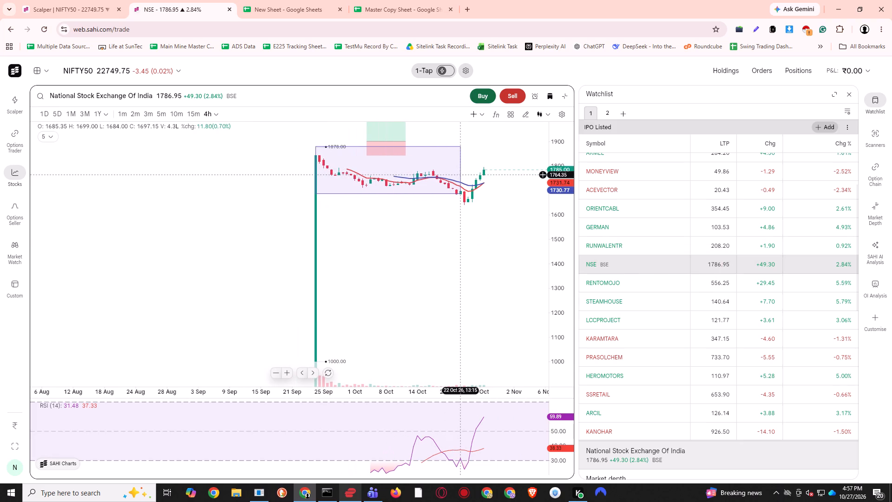
{"action": "left_click_drag", "start_coordinate": [462, 171], "coordinate": [496, 174]}
{"action": "left_click_drag", "start_coordinate": [509, 211], "coordinate": [459, 211]}
{"action": "scroll", "coordinate": [459, 211], "scroll_direction": "down", "scroll_amount": 1}
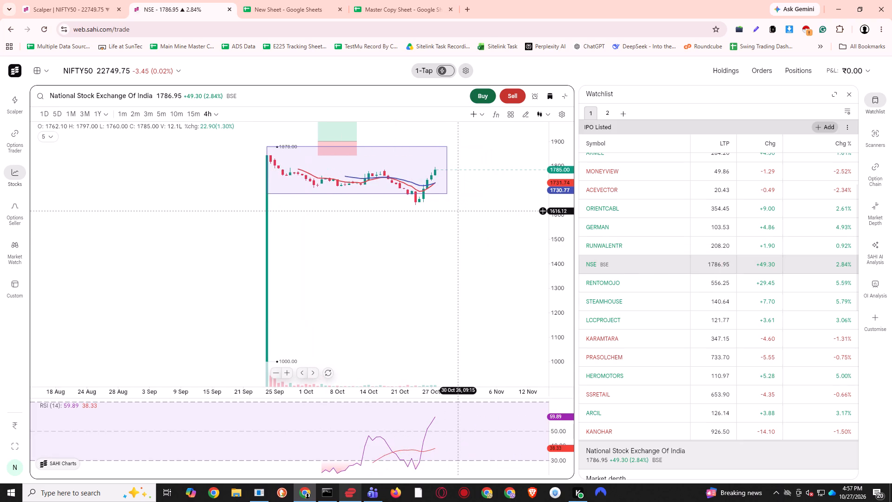
{"action": "scroll", "coordinate": [459, 211], "scroll_direction": "down", "scroll_amount": 2}
{"action": "left_click_drag", "start_coordinate": [467, 211], "coordinate": [447, 219]}
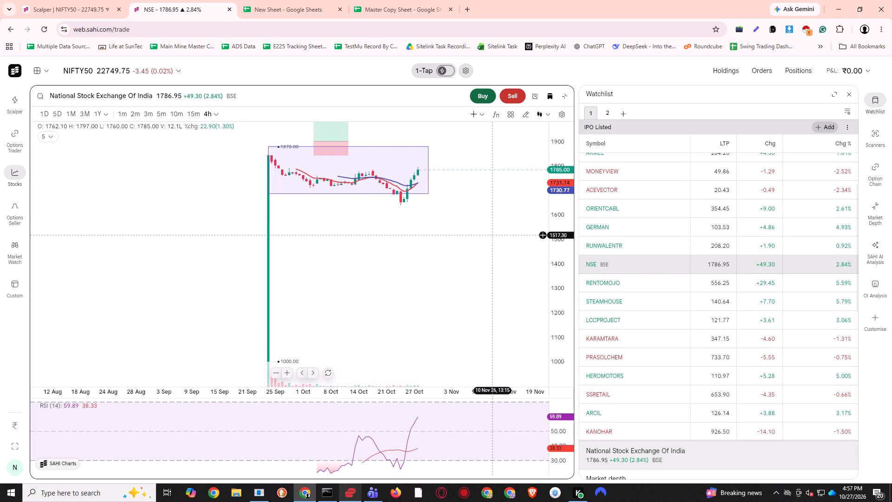
Review the RENTOMOJO, STEAMHOUSE and LCCPROJECT 4-hour charts from the watchlist, examining recent price against their drawings and averages.
{"action": "left_click", "coordinate": [640, 281]}
{"action": "scroll", "coordinate": [474, 251], "scroll_direction": "down", "scroll_amount": 1}
{"action": "scroll", "coordinate": [474, 251], "scroll_direction": "up", "scroll_amount": 4}
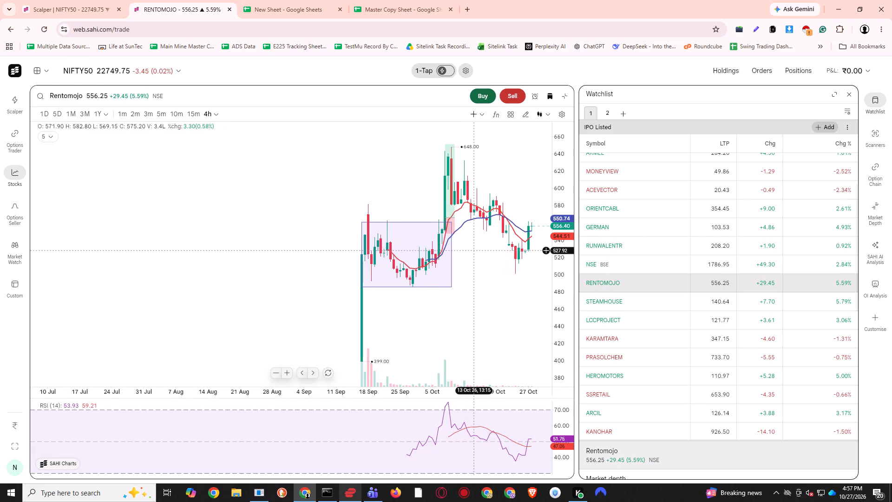
{"action": "scroll", "coordinate": [484, 253], "scroll_direction": "up", "scroll_amount": 2}
{"action": "left_click_drag", "start_coordinate": [479, 257], "coordinate": [429, 246]}
{"action": "scroll", "coordinate": [488, 270], "scroll_direction": "up", "scroll_amount": 5}
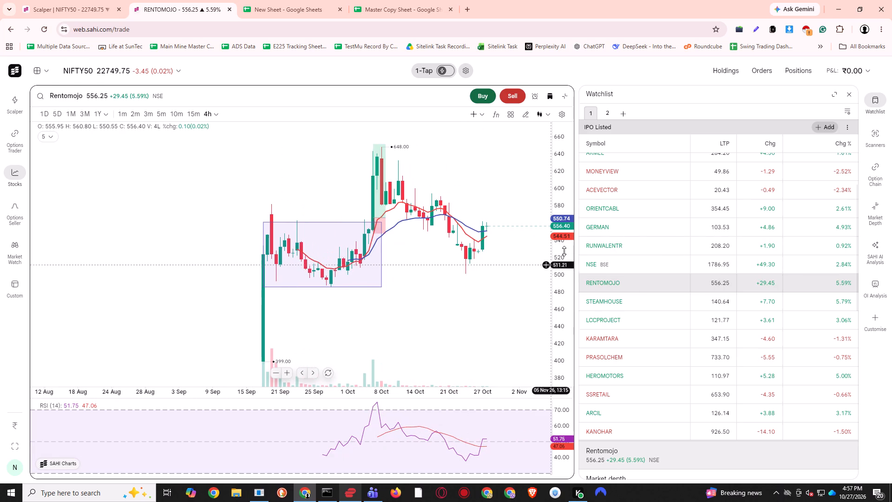
{"action": "left_click", "coordinate": [613, 300]}
{"action": "scroll", "coordinate": [516, 279], "scroll_direction": "down", "scroll_amount": 2}
{"action": "left_click_drag", "start_coordinate": [501, 265], "coordinate": [465, 263]}
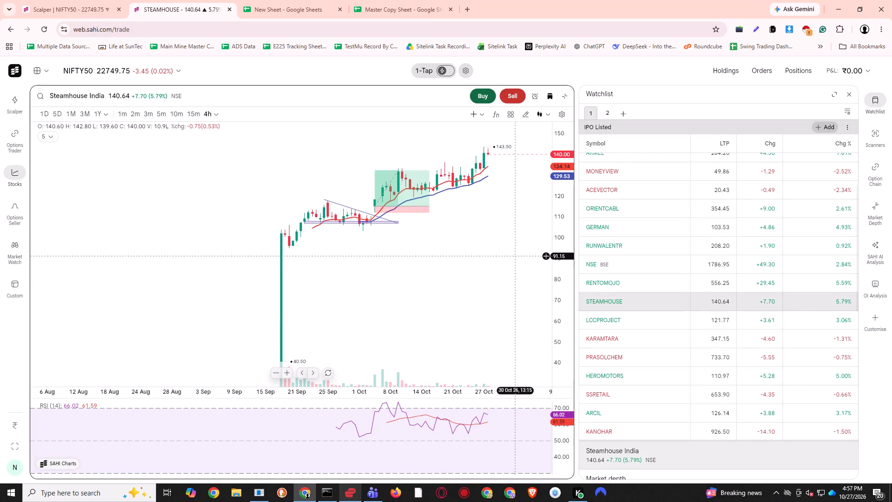
{"action": "left_click", "coordinate": [614, 322]}
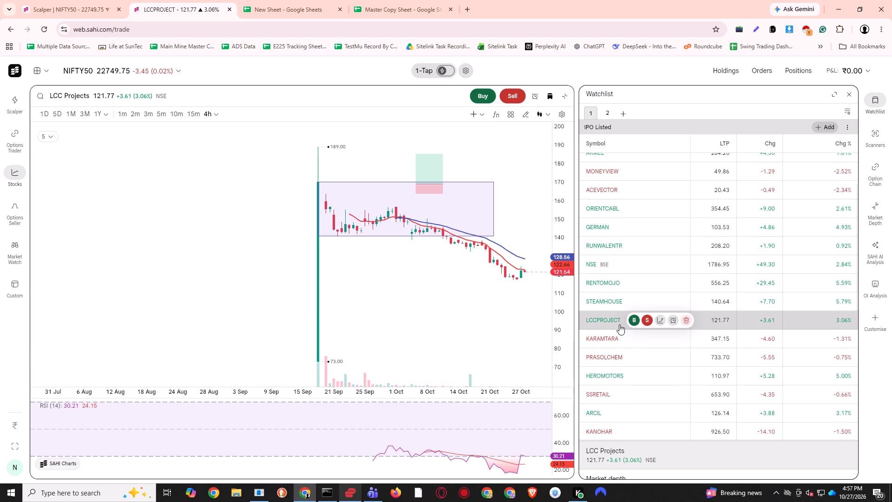
{"action": "left_click_drag", "start_coordinate": [503, 337], "coordinate": [428, 302]}
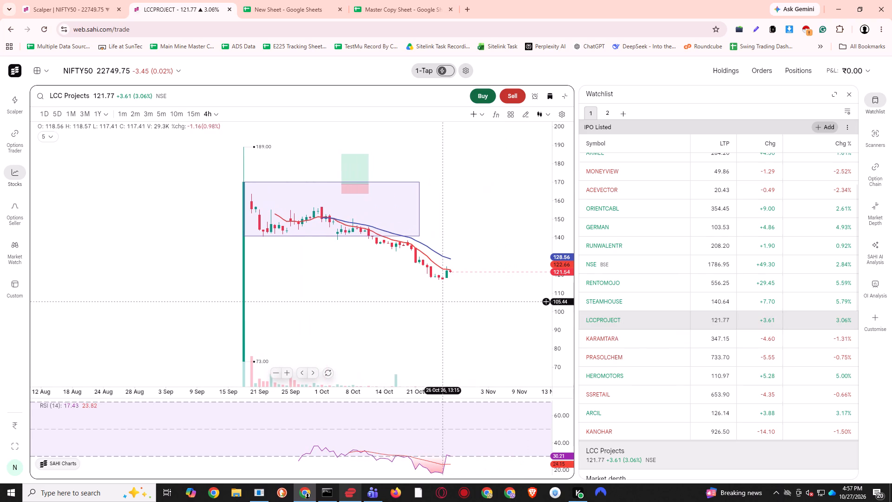
{"action": "left_click_drag", "start_coordinate": [556, 241], "coordinate": [557, 254]}
{"action": "left_click_drag", "start_coordinate": [505, 319], "coordinate": [475, 283]}
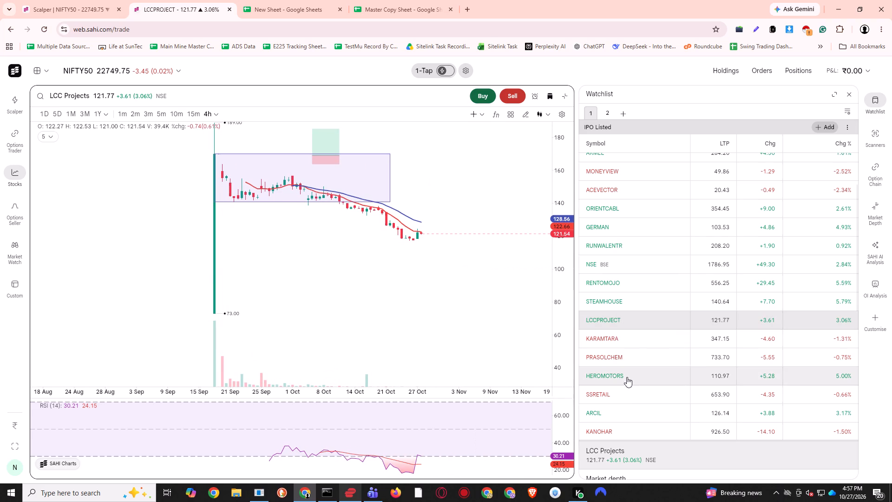
Open the KARAMTARA 4-hour chart from the watchlist and extend its narrow price zone past the latest candle.
{"action": "left_click", "coordinate": [614, 343]}
{"action": "left_click_drag", "start_coordinate": [501, 284], "coordinate": [469, 280]}
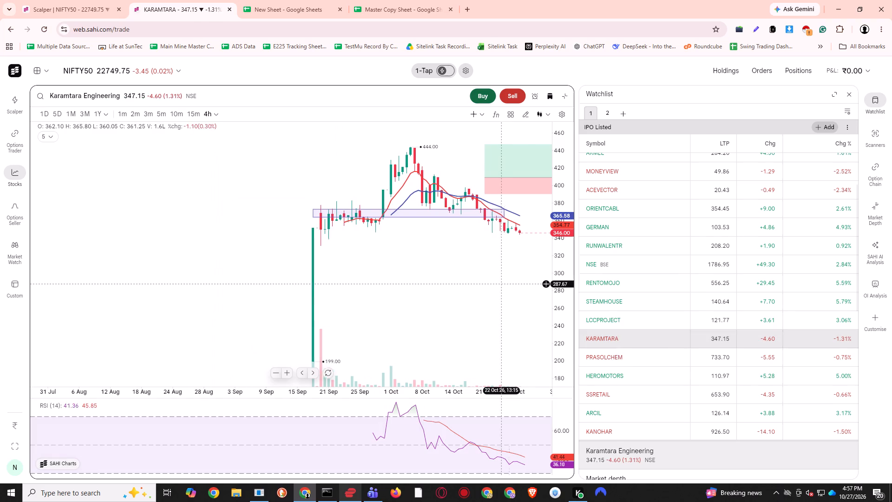
{"action": "left_click_drag", "start_coordinate": [469, 280], "coordinate": [436, 272]}
{"action": "left_click_drag", "start_coordinate": [446, 212], "coordinate": [457, 213]}
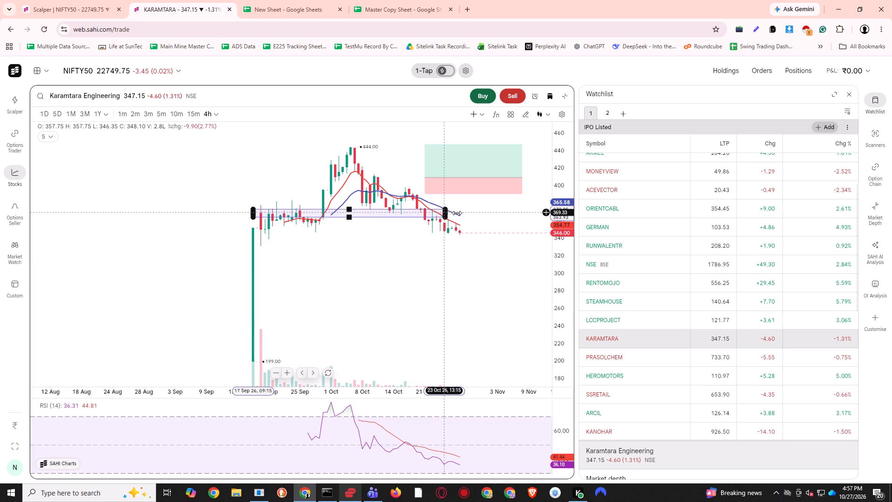
{"action": "left_click_drag", "start_coordinate": [457, 213], "coordinate": [469, 214]}
{"action": "left_click", "coordinate": [488, 288]}
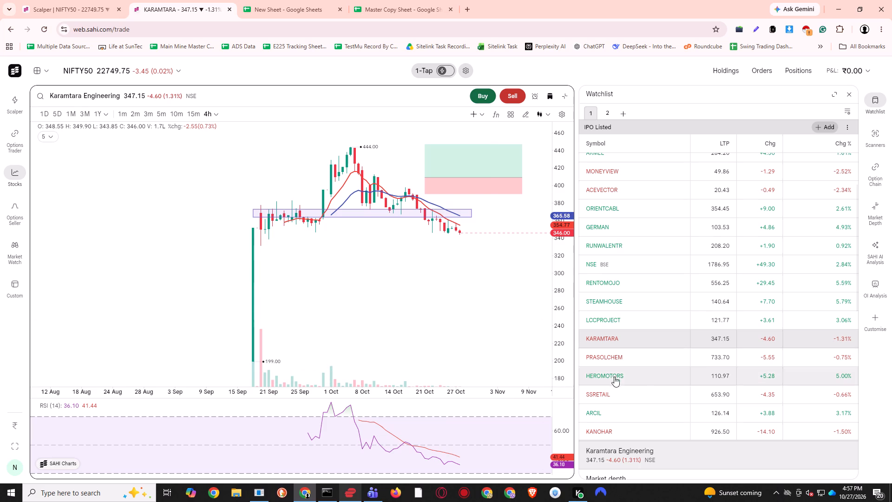
Review the PRASOLCHEM and HEROMOTORS 4-hour charts from the watchlist, examining the price trend against the averages and RSI.
{"action": "left_click", "coordinate": [614, 360]}
{"action": "scroll", "coordinate": [482, 285], "scroll_direction": "up", "scroll_amount": 4}
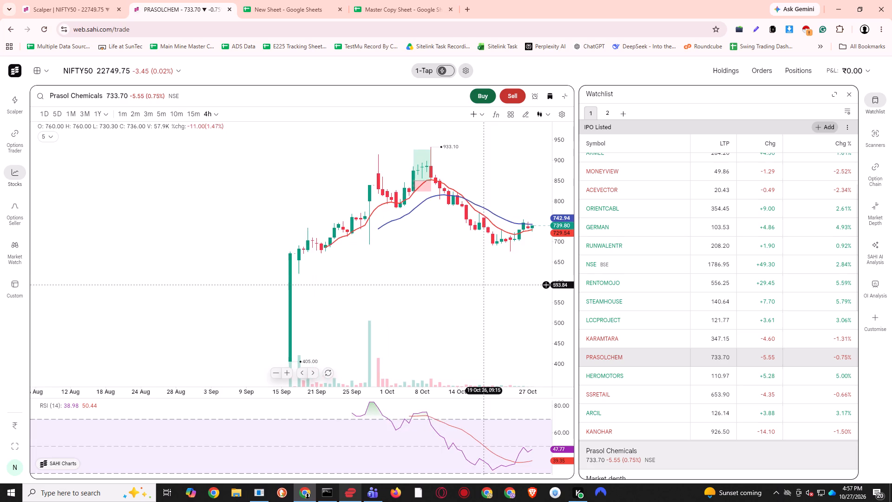
{"action": "left_click_drag", "start_coordinate": [480, 289], "coordinate": [418, 290]}
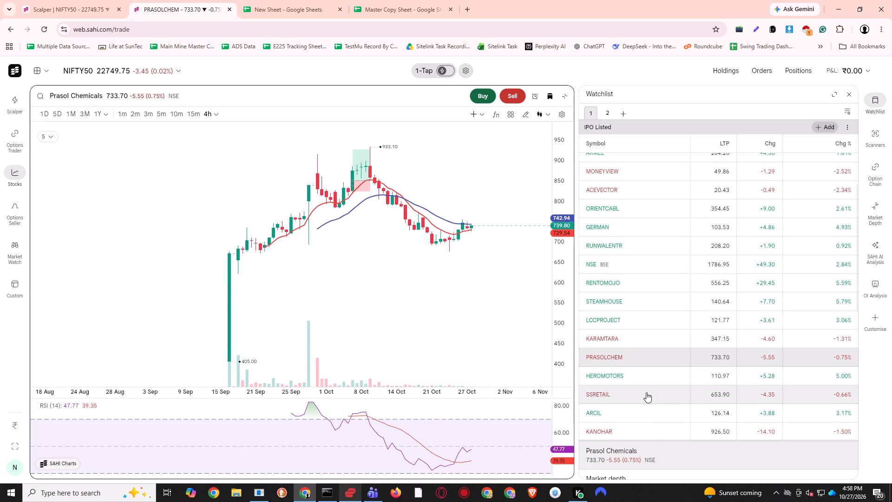
{"action": "left_click", "coordinate": [643, 379]}
{"action": "scroll", "coordinate": [446, 256], "scroll_direction": "up", "scroll_amount": 1}
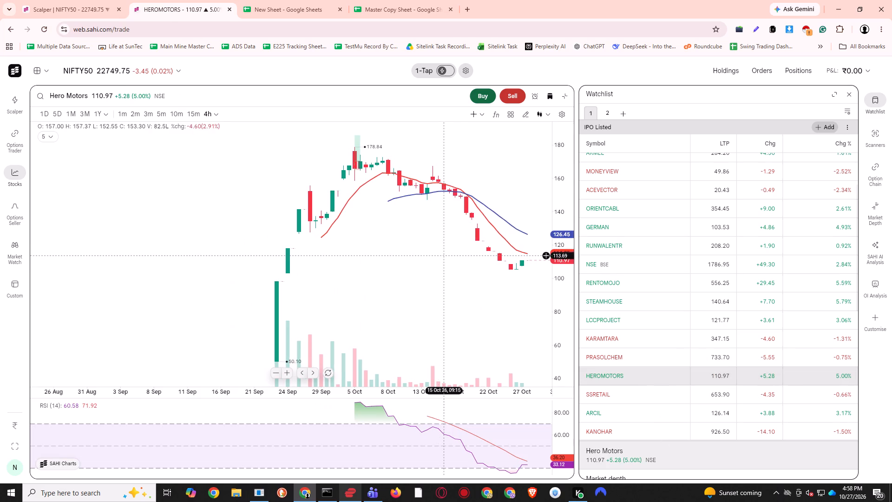
{"action": "left_click_drag", "start_coordinate": [462, 260], "coordinate": [393, 252]}
{"action": "left_click_drag", "start_coordinate": [552, 190], "coordinate": [551, 254]}
{"action": "scroll", "coordinate": [523, 252], "scroll_direction": "down", "scroll_amount": 2}
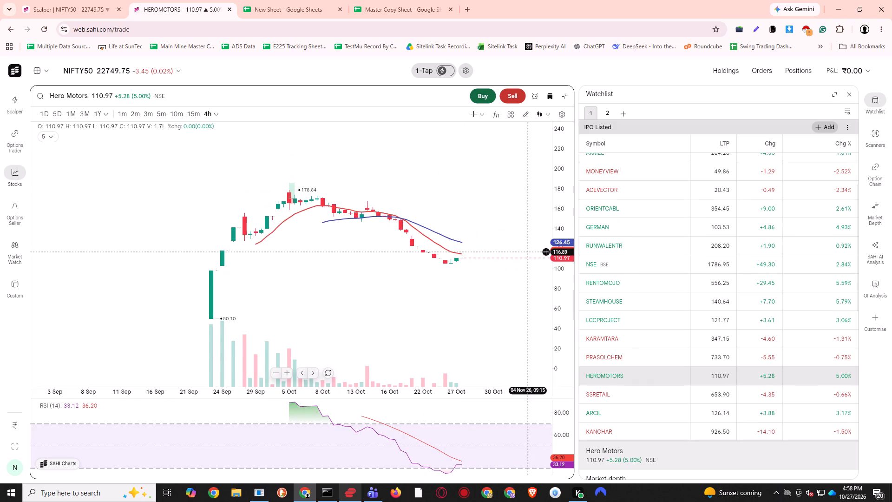
{"action": "scroll", "coordinate": [522, 252], "scroll_direction": "down", "scroll_amount": 3}
{"action": "left_click_drag", "start_coordinate": [501, 266], "coordinate": [476, 254]}
{"action": "scroll", "coordinate": [482, 256], "scroll_direction": "down", "scroll_amount": 2}
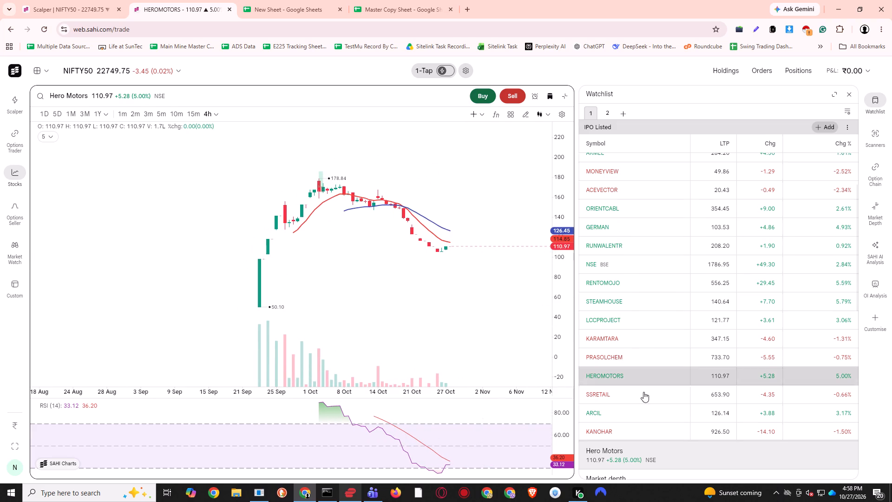
Open the SSRETAIL 4-hour chart from the watchlist and extend its price zone's end date past the latest 27 Oct candle.
{"action": "left_click", "coordinate": [635, 391]}
{"action": "scroll", "coordinate": [483, 267], "scroll_direction": "up", "scroll_amount": 5}
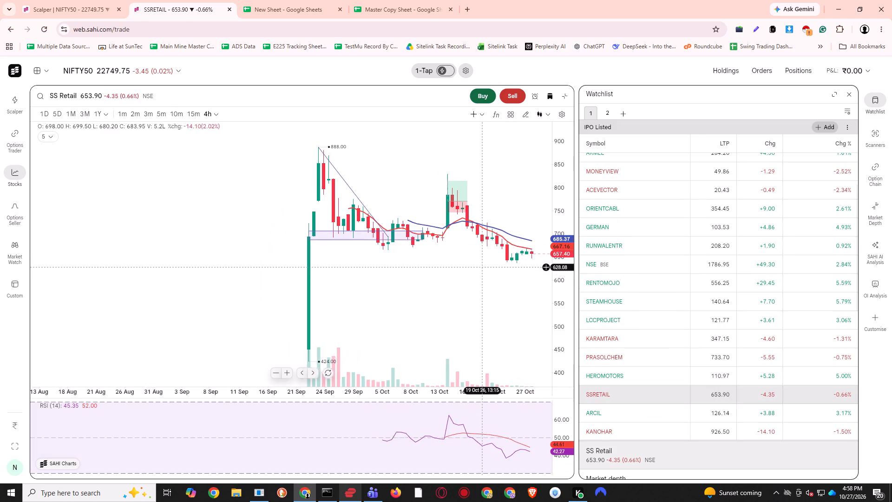
{"action": "scroll", "coordinate": [483, 267], "scroll_direction": "up", "scroll_amount": 1}
{"action": "left_click_drag", "start_coordinate": [477, 277], "coordinate": [451, 271]}
{"action": "left_click_drag", "start_coordinate": [563, 258], "coordinate": [551, 218]}
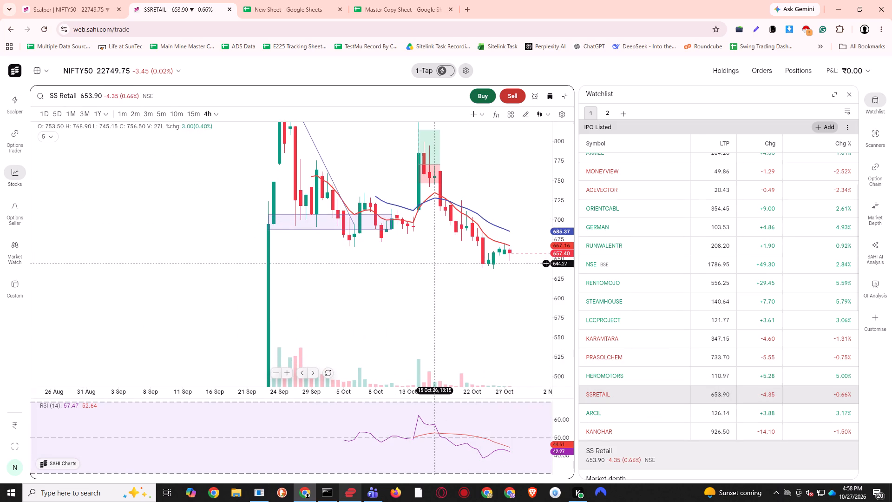
{"action": "scroll", "coordinate": [433, 274], "scroll_direction": "up", "scroll_amount": 6}
{"action": "left_click_drag", "start_coordinate": [462, 298], "coordinate": [364, 315]}
{"action": "left_click_drag", "start_coordinate": [494, 215], "coordinate": [487, 231]}
{"action": "left_click_drag", "start_coordinate": [557, 200], "coordinate": [555, 215]}
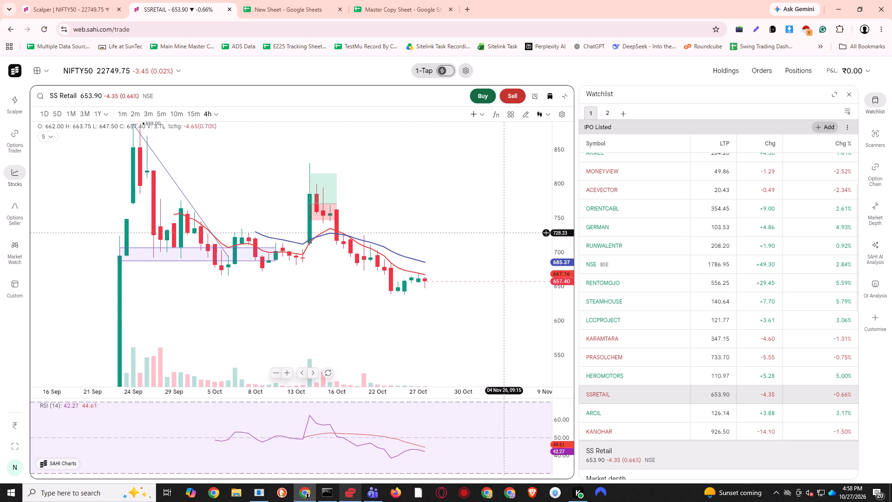
{"action": "left_click_drag", "start_coordinate": [272, 253], "coordinate": [285, 258]}
{"action": "left_click_drag", "start_coordinate": [286, 258], "coordinate": [466, 261]}
{"action": "left_click", "coordinate": [481, 302]}
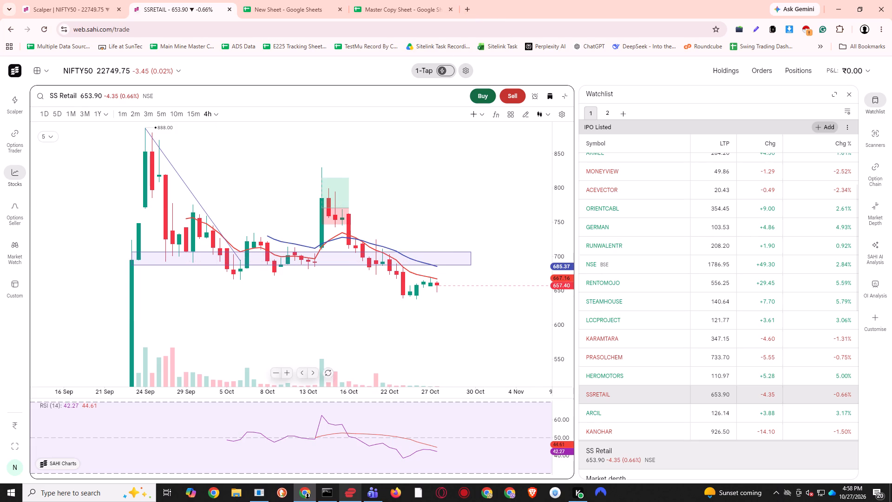
Open InvestorGain's Live IPO GMP report in a new tab and filter it to IPOs closing today.
{"action": "left_click", "coordinate": [470, 11]}
{"action": "type", "text": "gmp"}
{"action": "key", "text": "Return"}
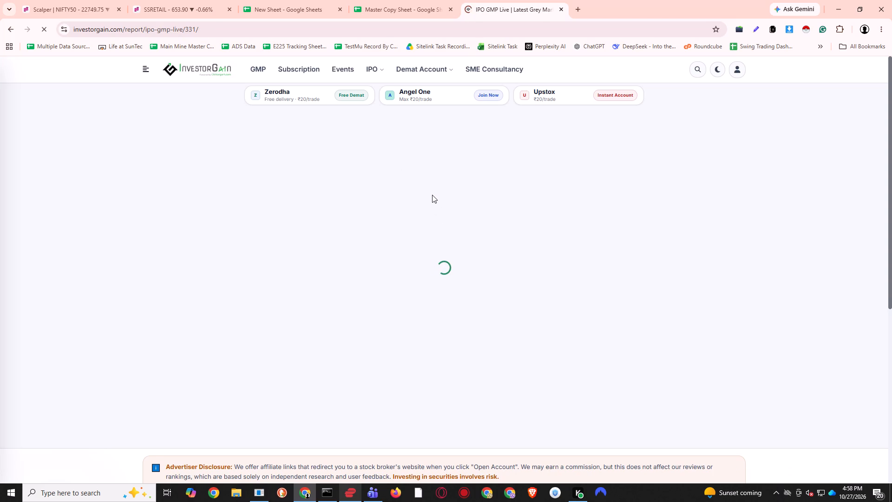
{"action": "scroll", "coordinate": [392, 239], "scroll_direction": "down", "scroll_amount": 5}
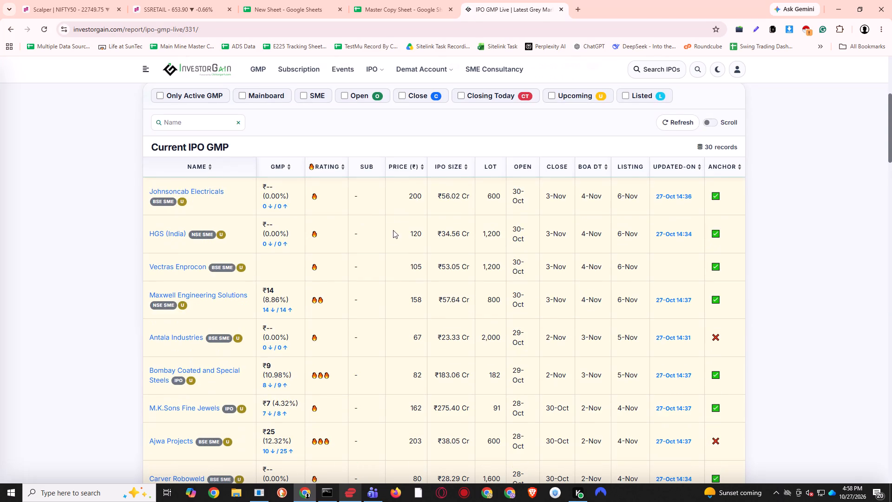
{"action": "left_click", "coordinate": [502, 98]}
{"action": "scroll", "coordinate": [520, 172], "scroll_direction": "down", "scroll_amount": 2}
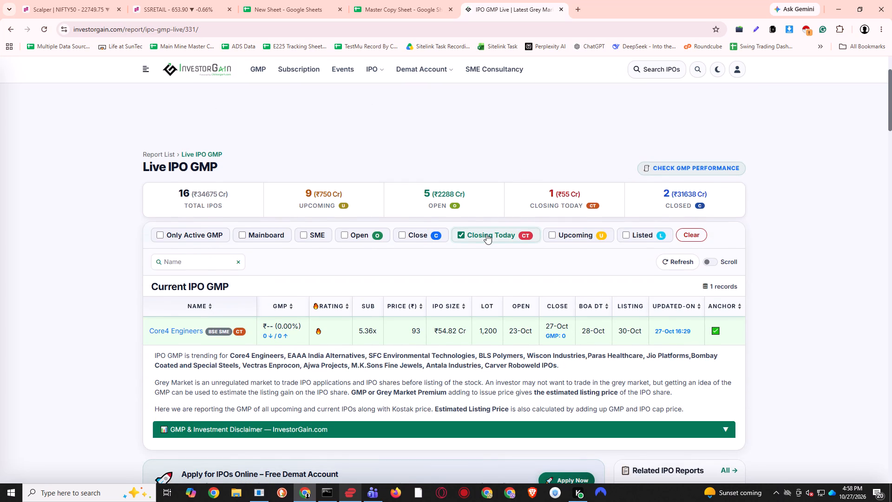
Clear the Closing Today filter and review GMP, subscription and date details for upcoming, open, closed and listed IPOs.
{"action": "left_click", "coordinate": [486, 234]}
{"action": "scroll", "coordinate": [490, 230], "scroll_direction": "down", "scroll_amount": 3}
{"action": "scroll", "coordinate": [600, 205], "scroll_direction": "down", "scroll_amount": 2}
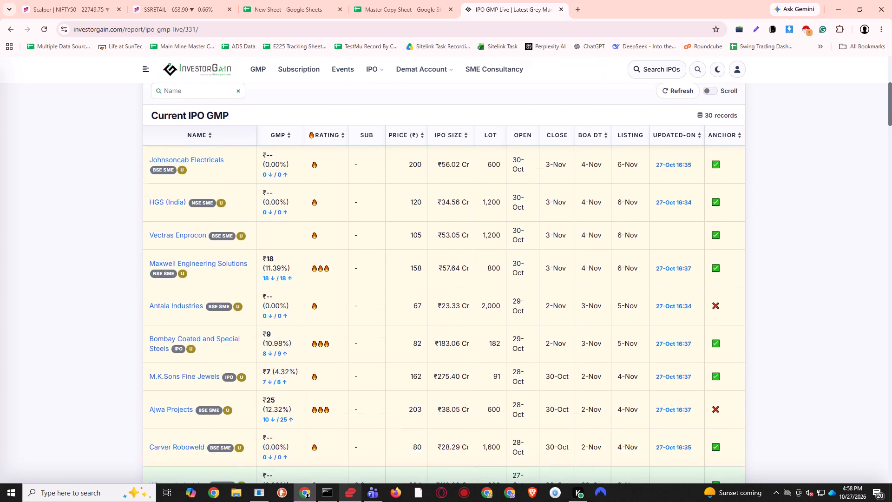
{"action": "scroll", "coordinate": [604, 210], "scroll_direction": "down", "scroll_amount": 5}
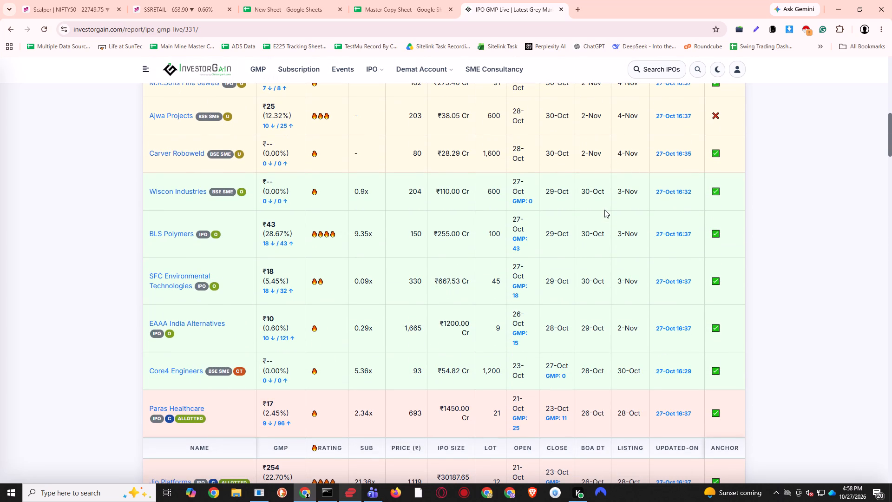
{"action": "scroll", "coordinate": [604, 210], "scroll_direction": "down", "scroll_amount": 4}
{"action": "scroll", "coordinate": [599, 249], "scroll_direction": "down", "scroll_amount": 2}
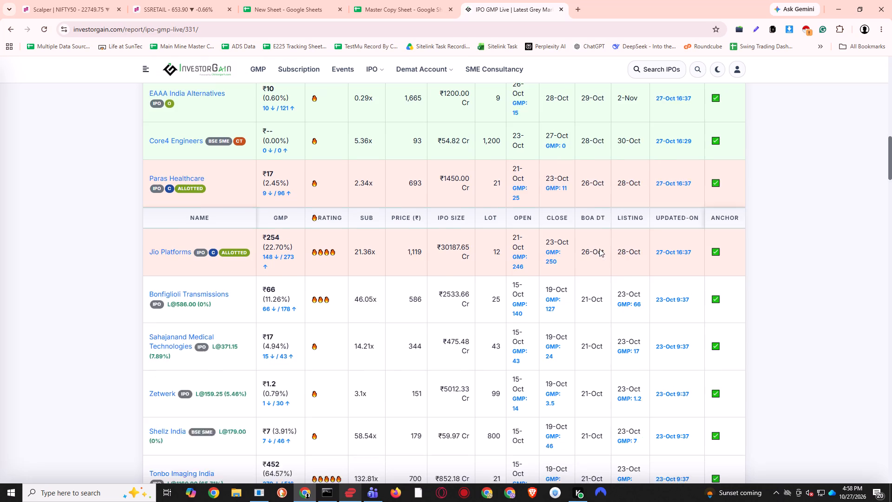
{"action": "scroll", "coordinate": [599, 247], "scroll_direction": "down", "scroll_amount": 2}
{"action": "scroll", "coordinate": [597, 249], "scroll_direction": "up", "scroll_amount": 3}
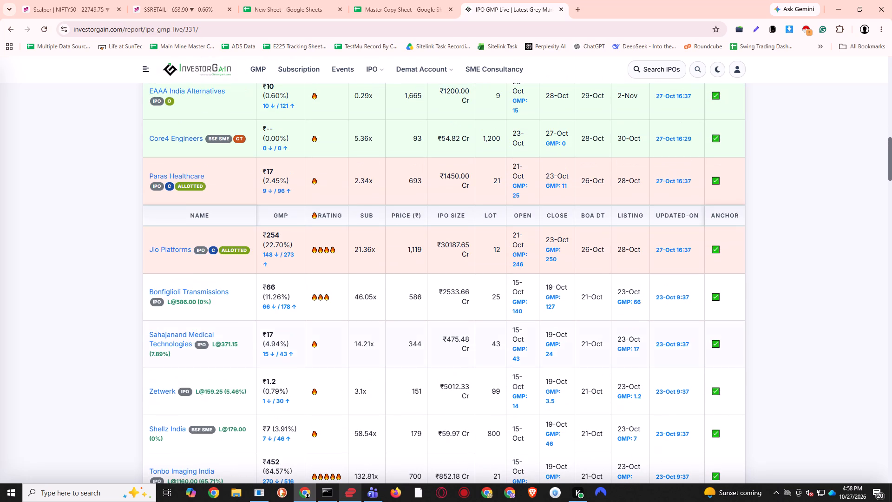
{"action": "scroll", "coordinate": [561, 250], "scroll_direction": "up", "scroll_amount": 2}
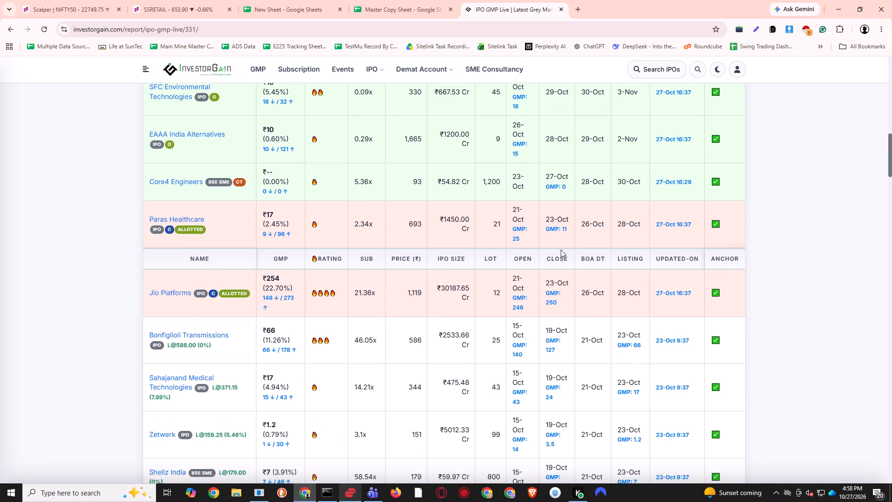
{"action": "scroll", "coordinate": [561, 250], "scroll_direction": "up", "scroll_amount": 3}
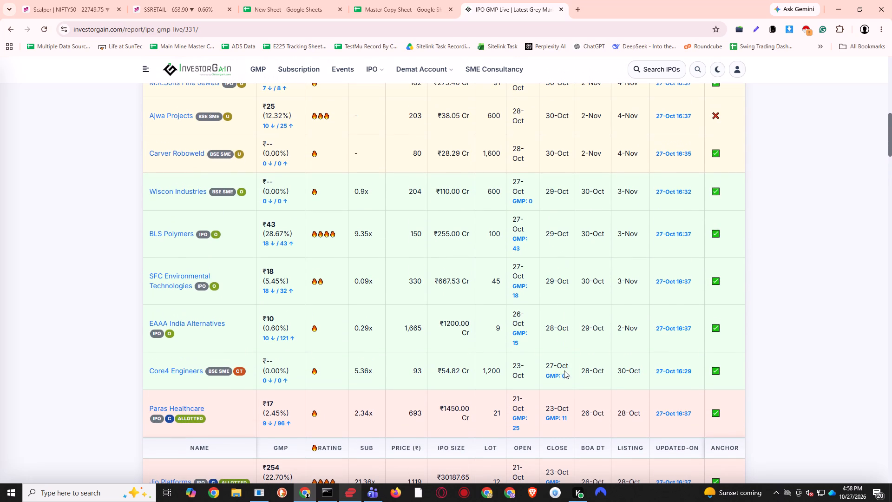
{"action": "scroll", "coordinate": [564, 370], "scroll_direction": "down", "scroll_amount": 1}
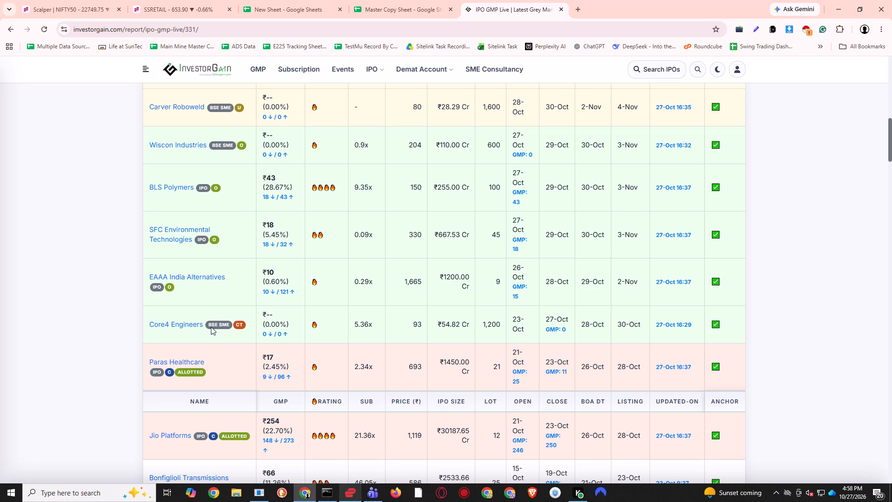
Open the Core4 Engineers IPO from the report in a separate tab and examine its daily GMP trend.
{"action": "middle_click", "coordinate": [196, 324]}
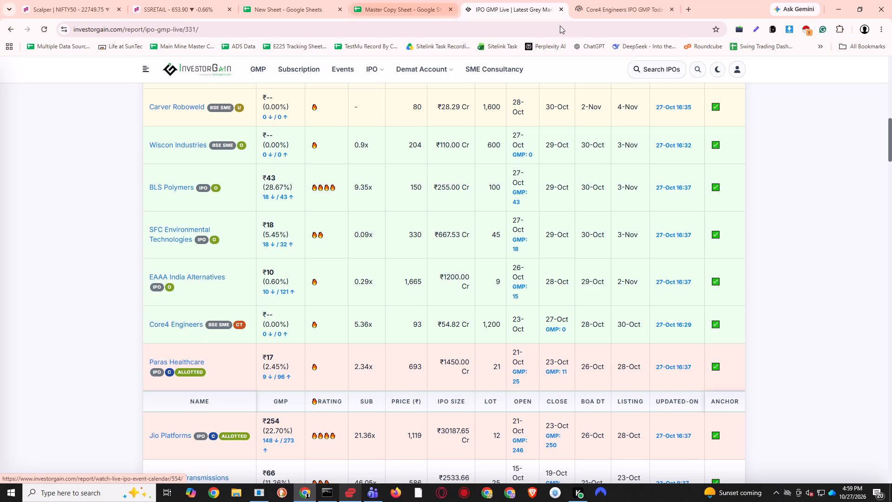
{"action": "scroll", "coordinate": [626, 329], "scroll_direction": "up", "scroll_amount": 2}
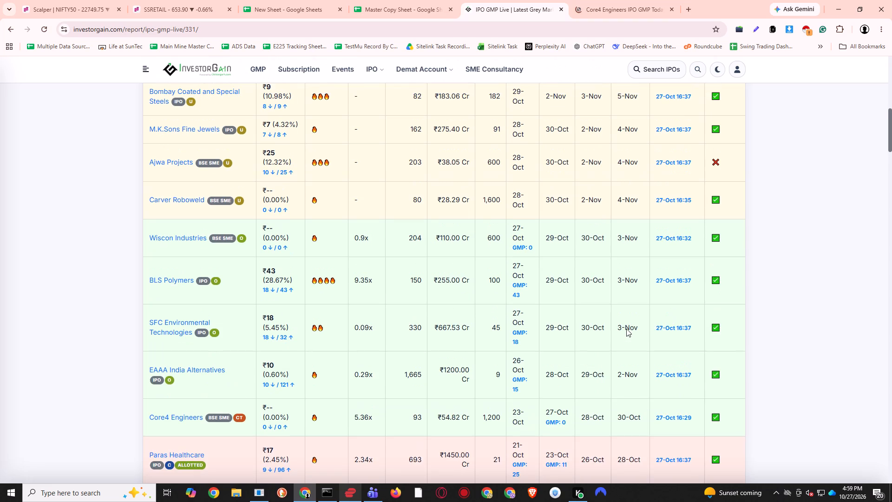
{"action": "scroll", "coordinate": [626, 329], "scroll_direction": "up", "scroll_amount": 6}
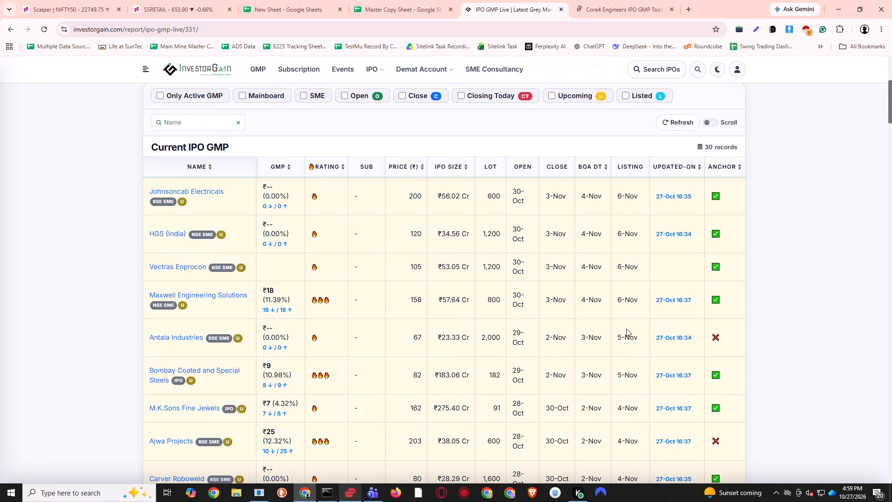
{"action": "scroll", "coordinate": [626, 329], "scroll_direction": "down", "scroll_amount": 2}
{"action": "left_click", "coordinate": [603, 0]}
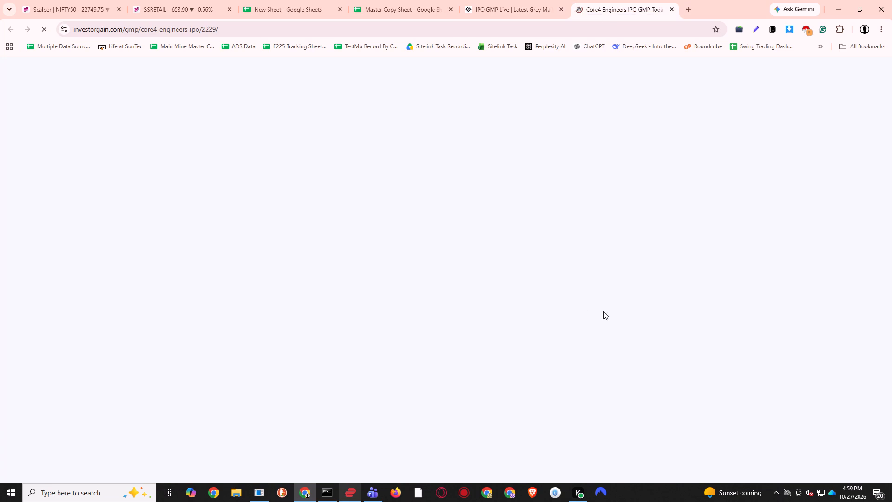
{"action": "scroll", "coordinate": [496, 332], "scroll_direction": "down", "scroll_amount": 14}
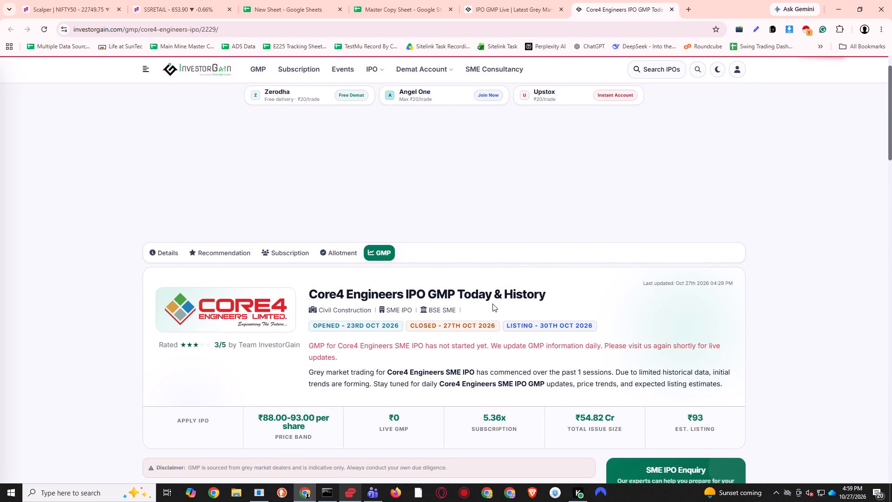
{"action": "scroll", "coordinate": [492, 304], "scroll_direction": "down", "scroll_amount": 5}
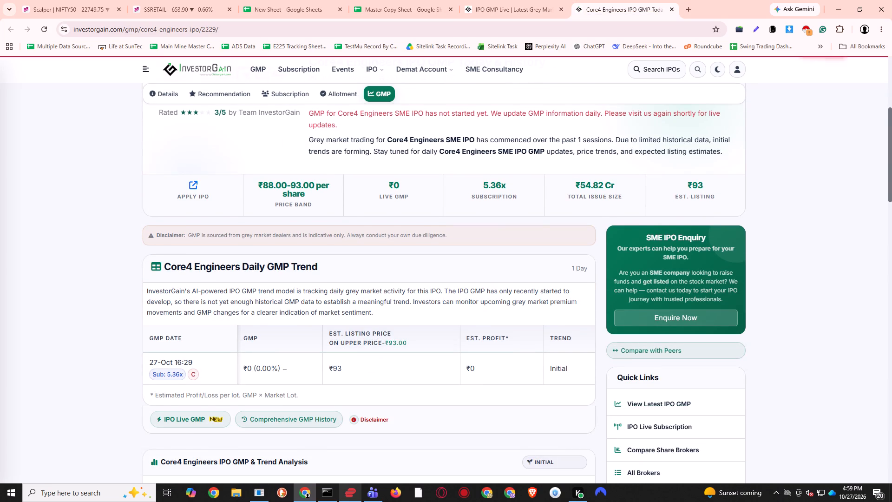
{"action": "scroll", "coordinate": [493, 304], "scroll_direction": "down", "scroll_amount": 4}
{"action": "scroll", "coordinate": [493, 304], "scroll_direction": "up", "scroll_amount": 1}
{"action": "scroll", "coordinate": [493, 304], "scroll_direction": "down", "scroll_amount": 2}
{"action": "scroll", "coordinate": [493, 304], "scroll_direction": "up", "scroll_amount": 7}
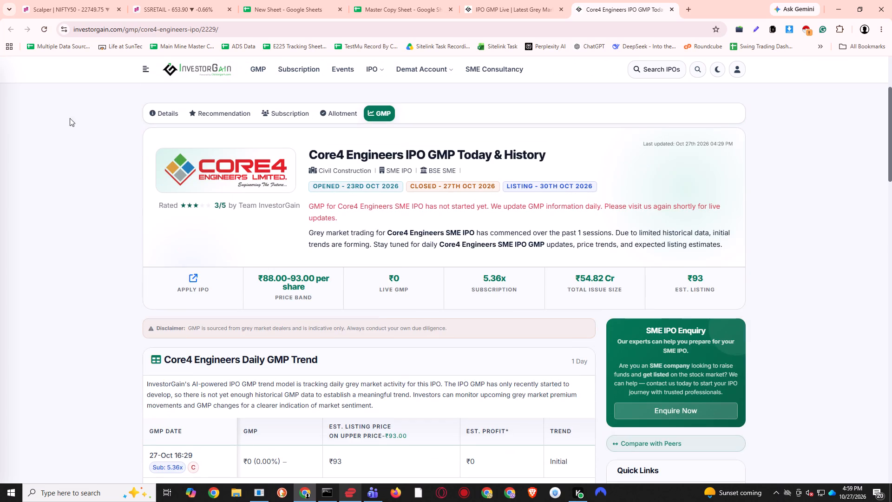
Examine the Core4 Engineers IPO details on timeline, subscription, lot size and reservation, closing both InvestorGain tabs when done.
{"action": "left_click", "coordinate": [176, 110]}
{"action": "scroll", "coordinate": [522, 323], "scroll_direction": "down", "scroll_amount": 6}
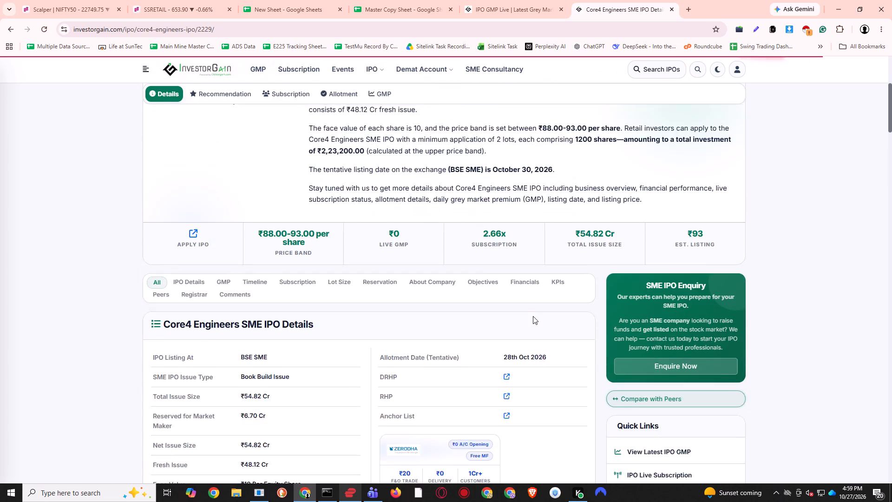
{"action": "scroll", "coordinate": [533, 316], "scroll_direction": "down", "scroll_amount": 14}
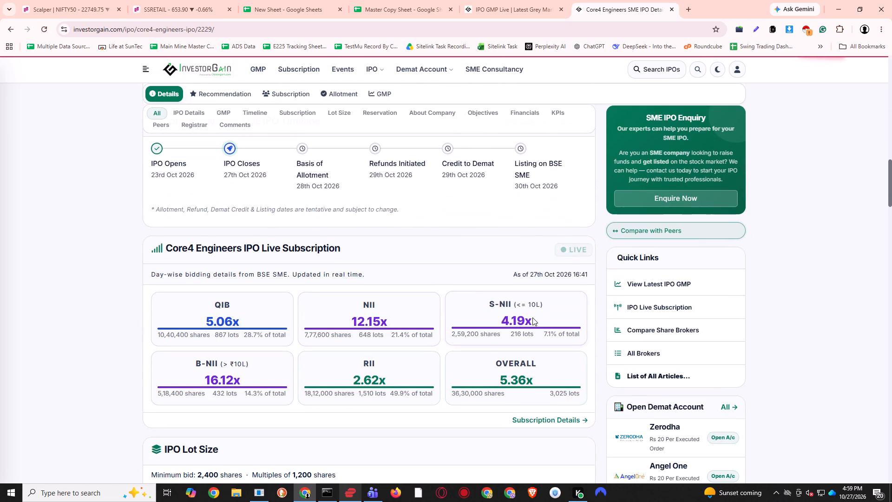
{"action": "scroll", "coordinate": [532, 317], "scroll_direction": "down", "scroll_amount": 4}
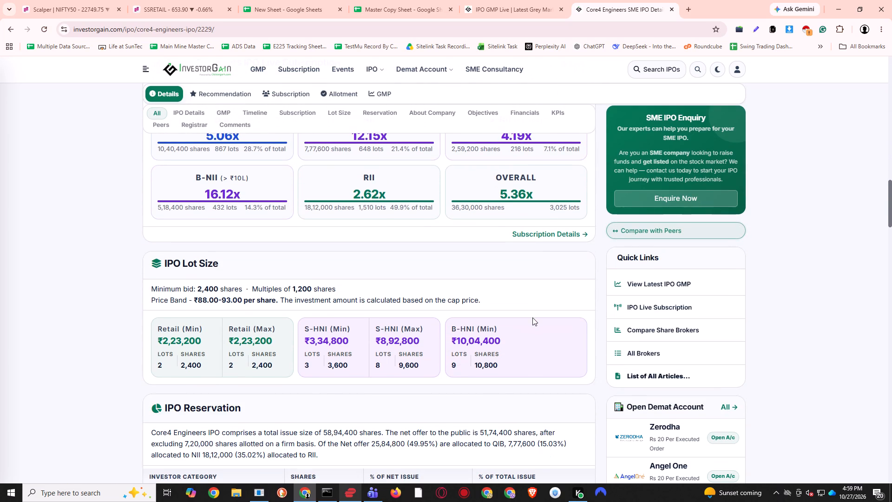
{"action": "scroll", "coordinate": [532, 317], "scroll_direction": "down", "scroll_amount": 1}
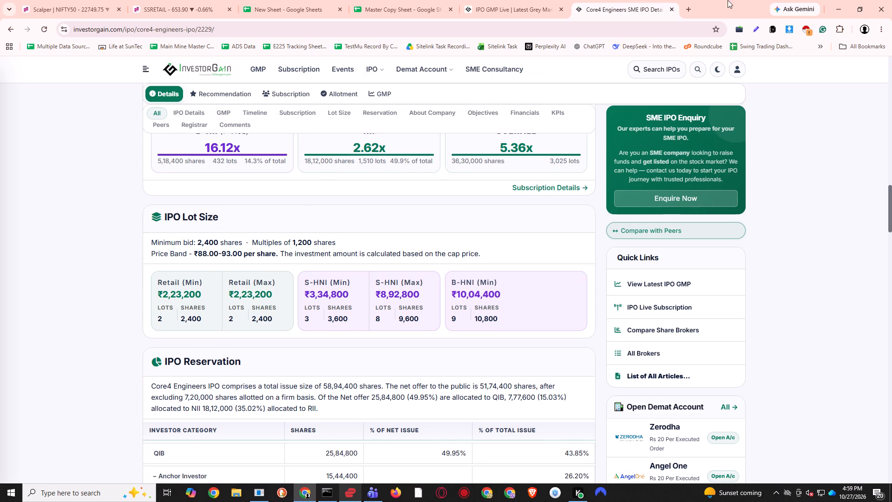
{"action": "left_click", "coordinate": [671, 12]}
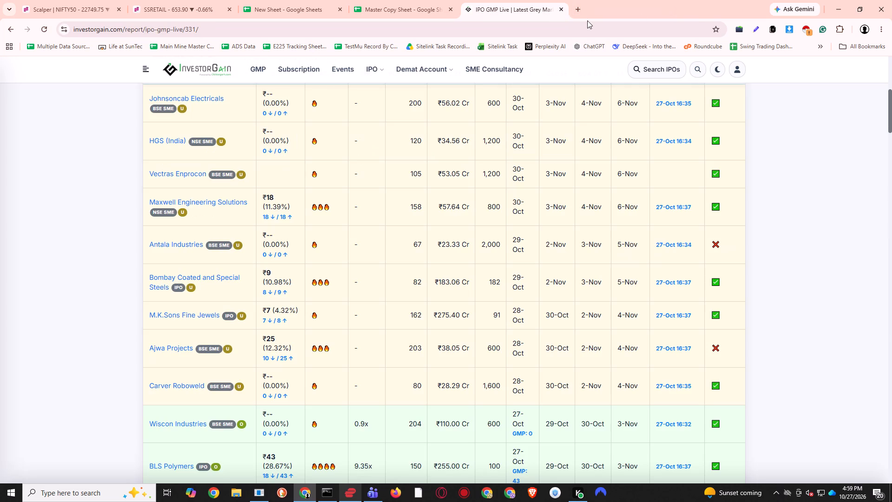
{"action": "left_click", "coordinate": [561, 10]}
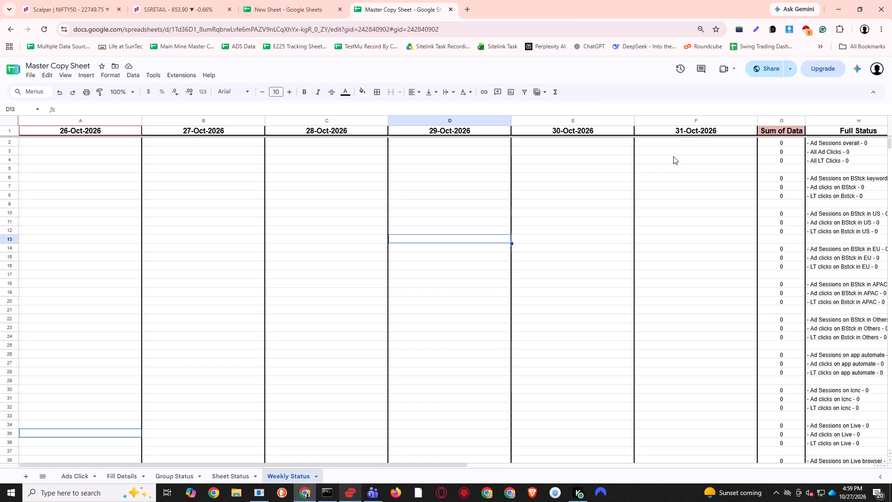
Return to the NIFTY50 daily Scalper chart and close the Command Prompt window.
{"action": "left_click", "coordinate": [80, 0]}
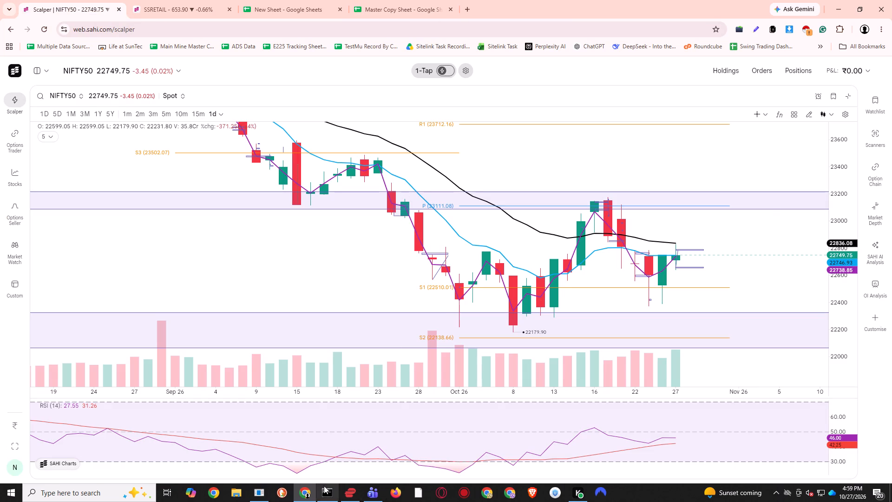
{"action": "left_click", "coordinate": [329, 492]}
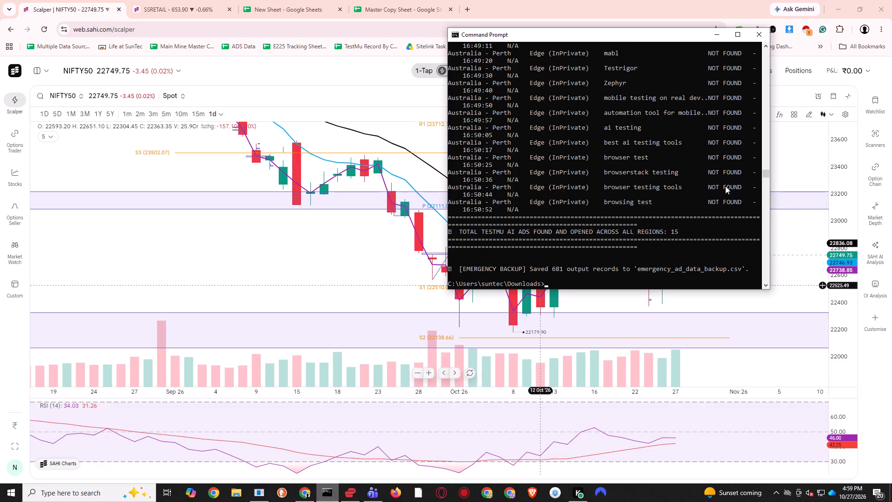
{"action": "left_click", "coordinate": [763, 37]}
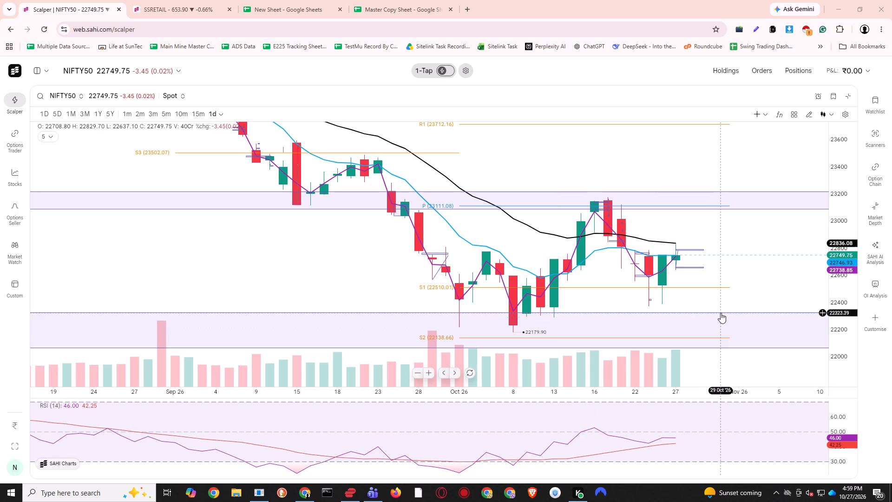
{"action": "scroll", "coordinate": [747, 295], "scroll_direction": "down", "scroll_amount": 1}
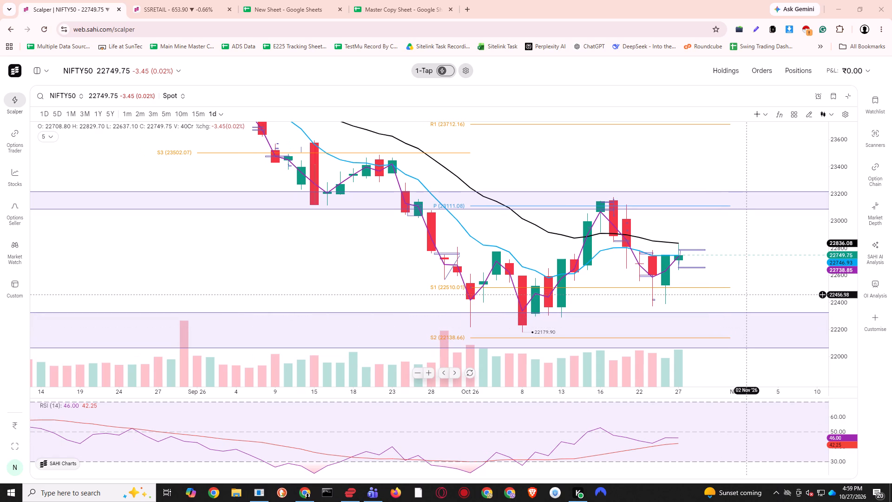
Return to the Stocks watchlist and review the ARCIL 4-hour chart, examining recent price against its drawings and averages.
{"action": "left_click", "coordinate": [178, 0]}
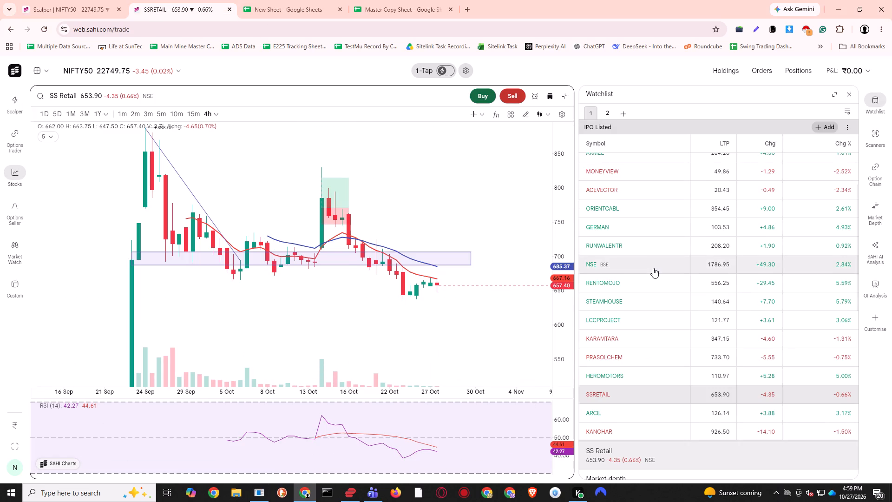
{"action": "scroll", "coordinate": [653, 268], "scroll_direction": "down", "scroll_amount": 4}
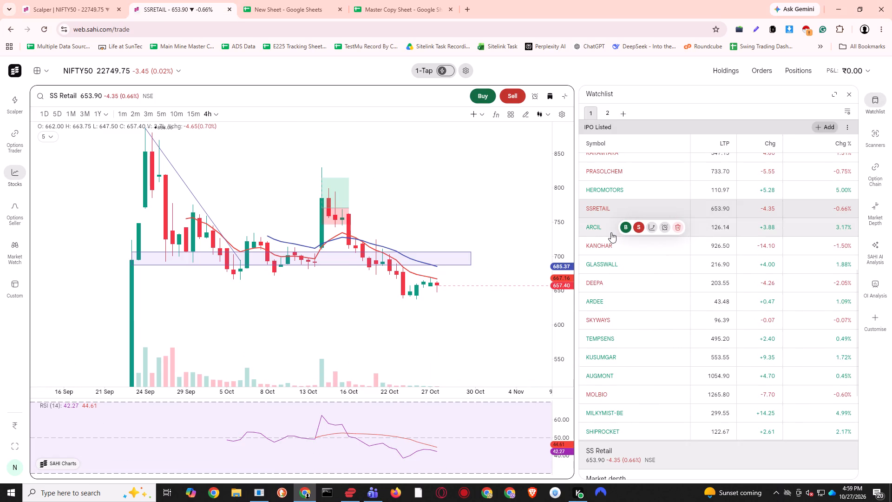
{"action": "left_click", "coordinate": [609, 232]}
{"action": "scroll", "coordinate": [498, 262], "scroll_direction": "up", "scroll_amount": 4}
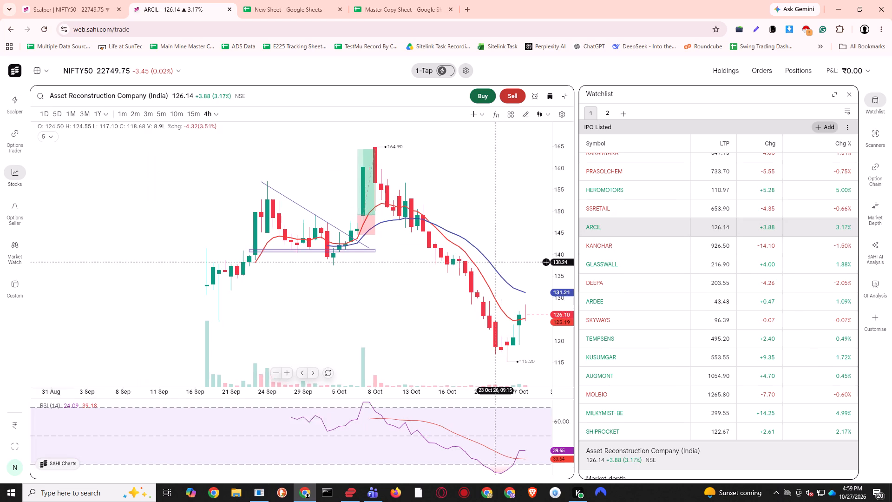
{"action": "left_click_drag", "start_coordinate": [482, 282], "coordinate": [430, 264]}
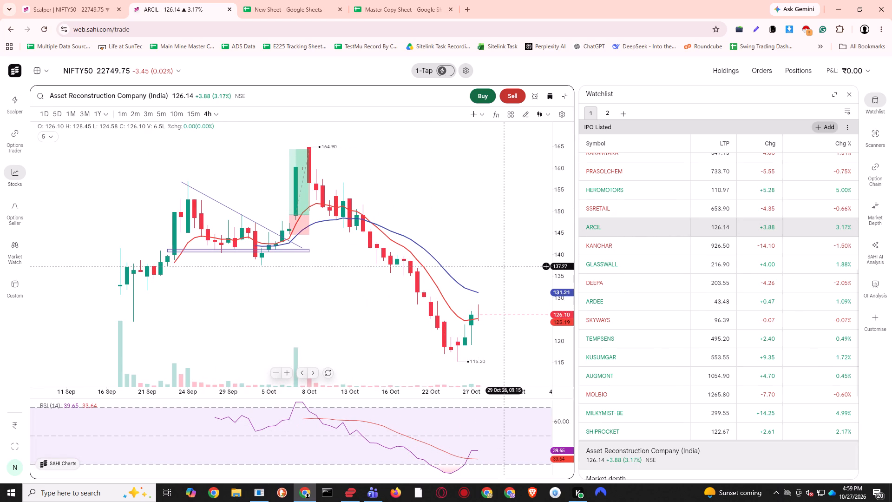
Open the KANOHAR 4-hour chart and place a short position at the latest 27 Oct candle with entry at about 857.
{"action": "left_click_drag", "start_coordinate": [499, 284], "coordinate": [495, 267]}
{"action": "left_click", "coordinate": [630, 244]}
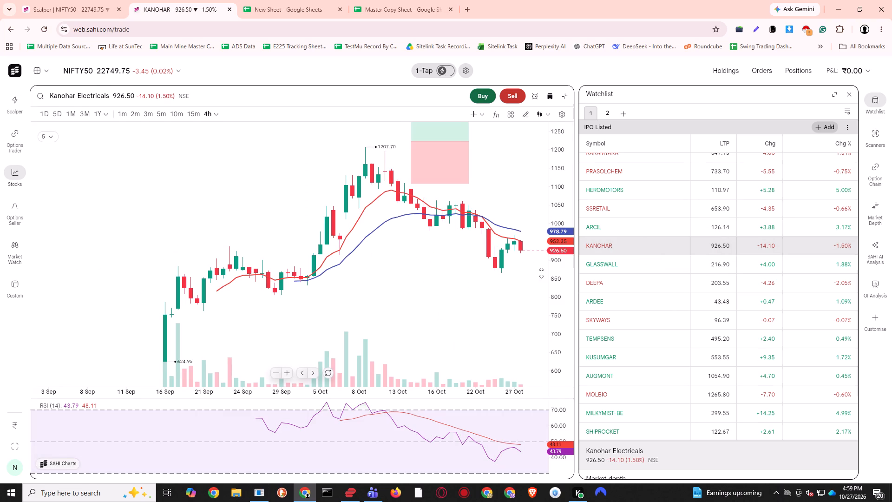
{"action": "scroll", "coordinate": [503, 308], "scroll_direction": "up", "scroll_amount": 1}
{"action": "left_click_drag", "start_coordinate": [530, 312], "coordinate": [445, 300]}
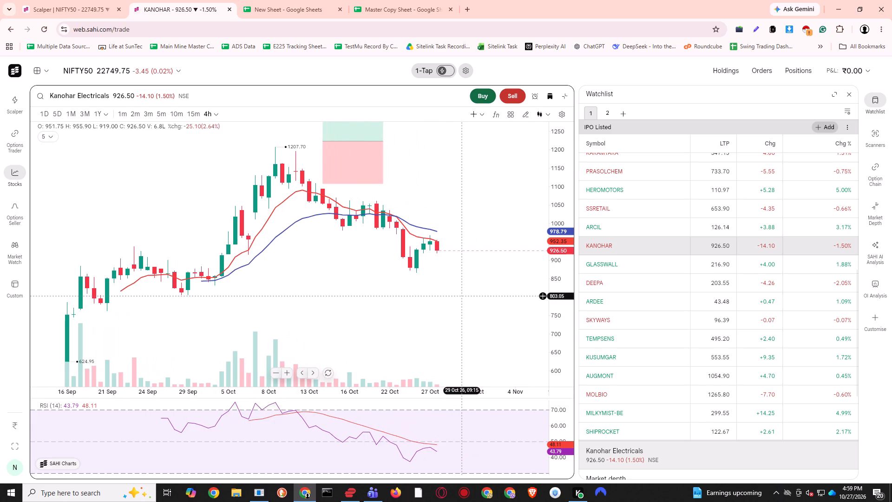
{"action": "left_click_drag", "start_coordinate": [465, 294], "coordinate": [427, 288]}
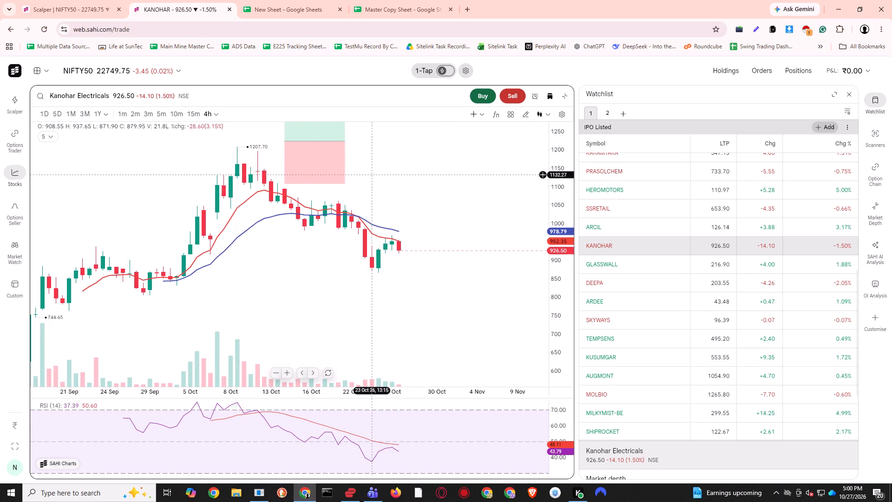
{"action": "left_click_drag", "start_coordinate": [398, 178], "coordinate": [398, 211]}
{"action": "left_click", "coordinate": [527, 116]}
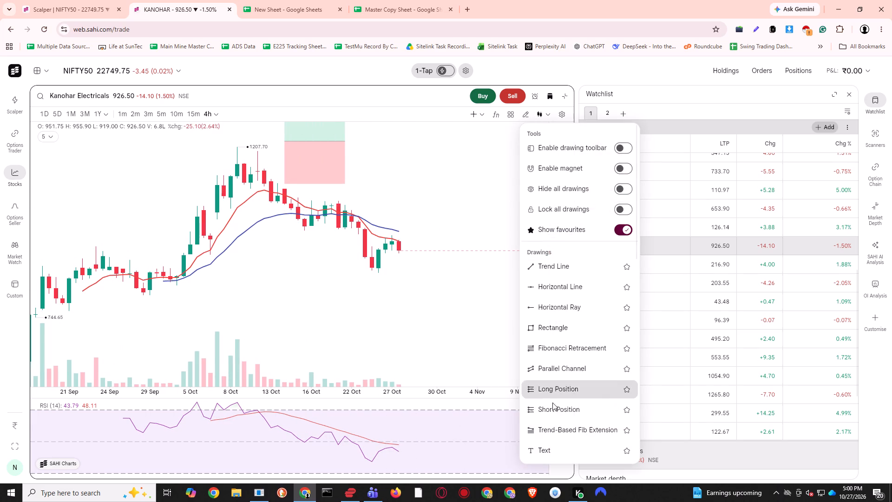
{"action": "left_click", "coordinate": [560, 389]}
{"action": "left_click", "coordinate": [525, 113]}
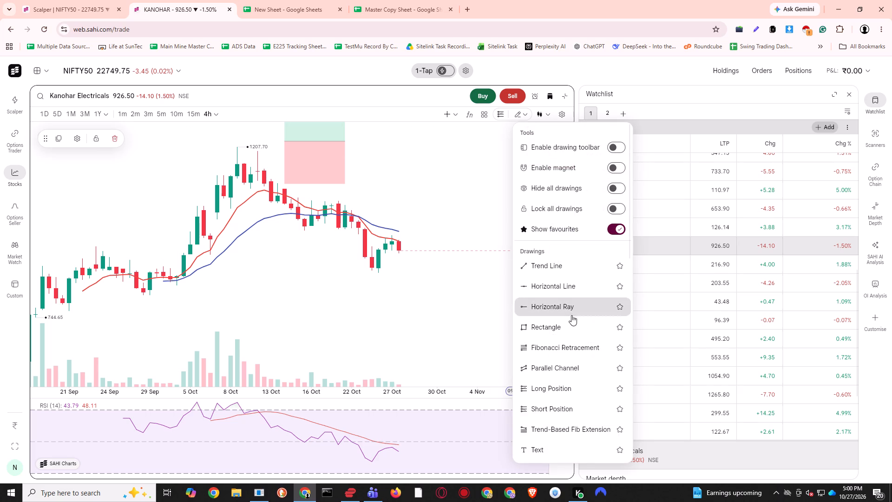
{"action": "left_click", "coordinate": [566, 407]}
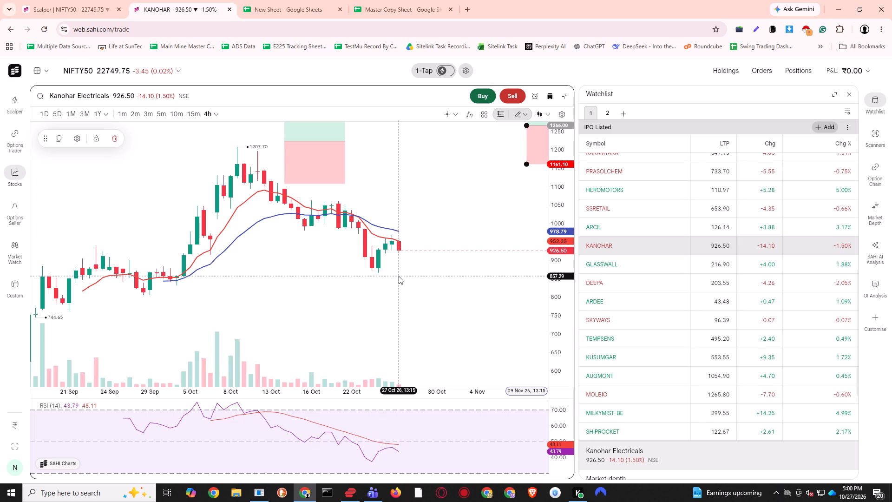
{"action": "left_click", "coordinate": [399, 276]}
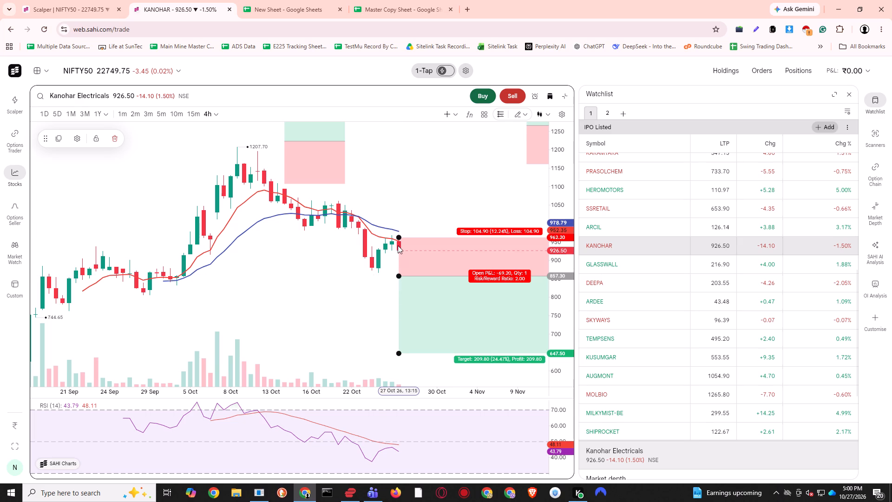
Adjust the KANOHAR short position to a stop of about 890 and a target of about 770.
{"action": "left_click_drag", "start_coordinate": [397, 237], "coordinate": [398, 242]}
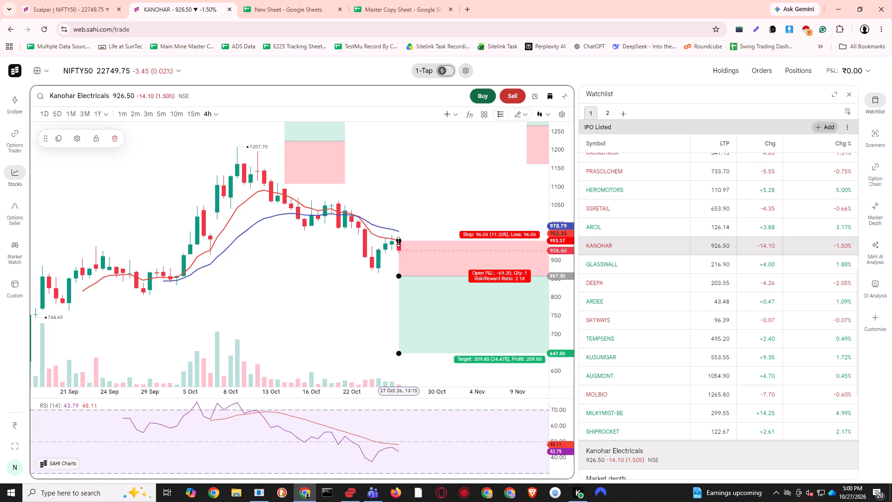
{"action": "left_click_drag", "start_coordinate": [398, 242], "coordinate": [403, 262]}
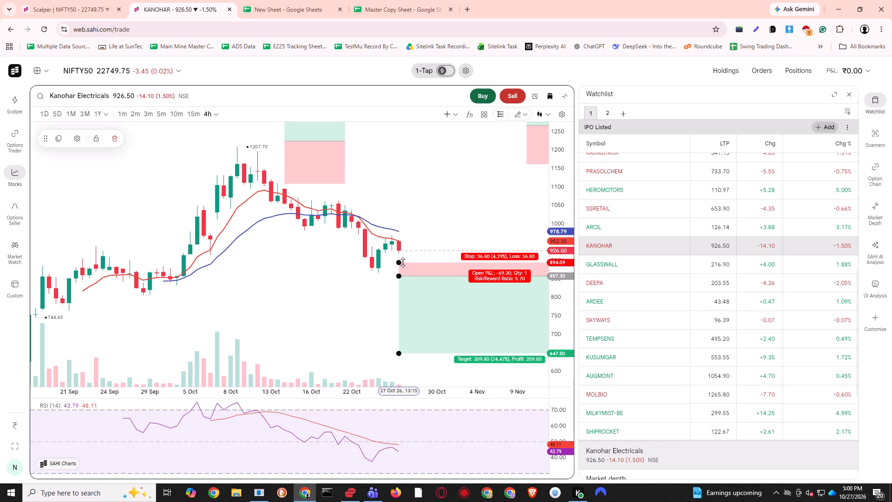
{"action": "left_click_drag", "start_coordinate": [403, 262], "coordinate": [404, 264]}
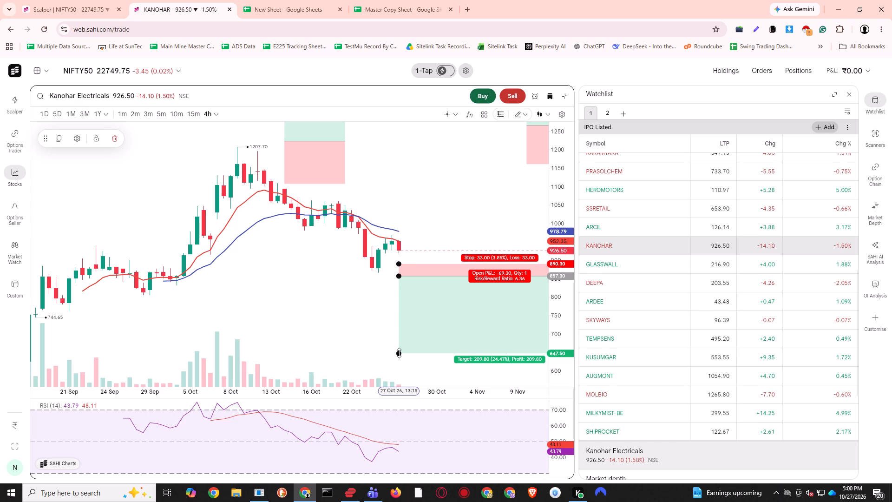
{"action": "left_click_drag", "start_coordinate": [399, 353], "coordinate": [397, 312]}
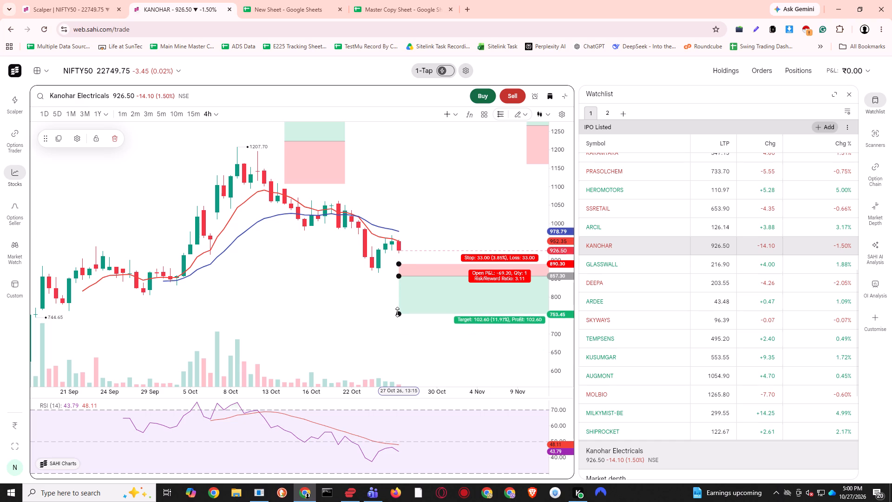
{"action": "left_click_drag", "start_coordinate": [397, 312], "coordinate": [399, 307]}
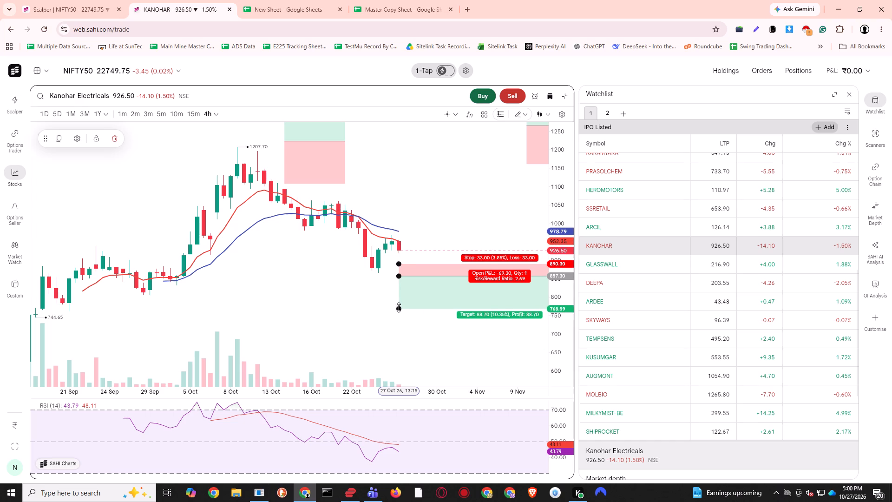
{"action": "left_click_drag", "start_coordinate": [399, 307], "coordinate": [399, 306]}
{"action": "left_click", "coordinate": [410, 321]}
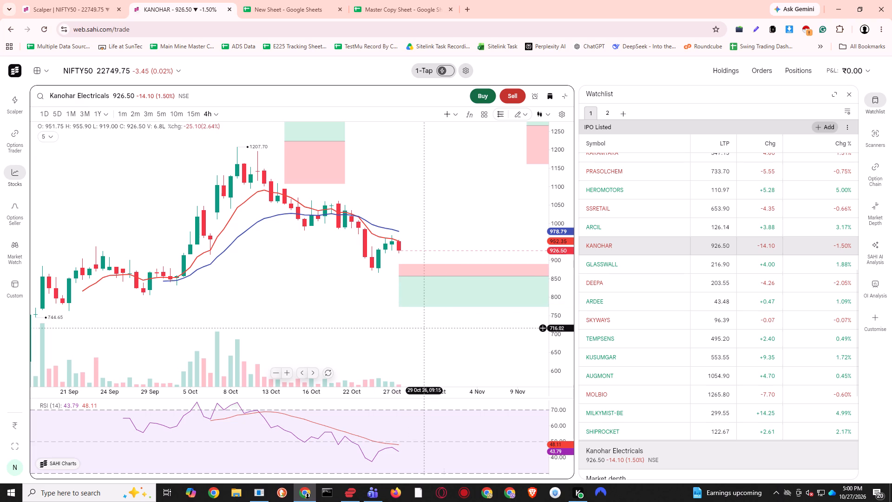
Shorten the KANOHAR short position so its far end stops at about 6 Nov.
{"action": "left_click_drag", "start_coordinate": [454, 337], "coordinate": [395, 333]}
{"action": "left_click_drag", "start_coordinate": [496, 275], "coordinate": [460, 238]}
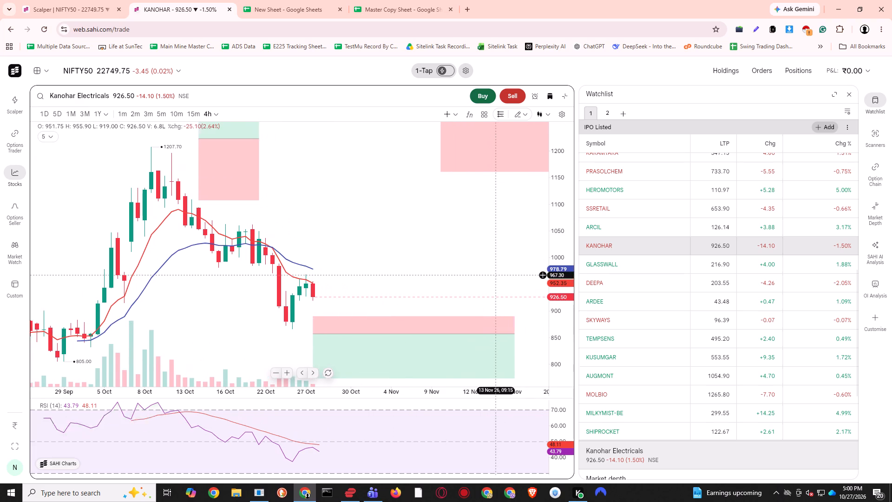
{"action": "left_click_drag", "start_coordinate": [460, 238], "coordinate": [459, 236]}
{"action": "left_click_drag", "start_coordinate": [505, 334], "coordinate": [472, 319]}
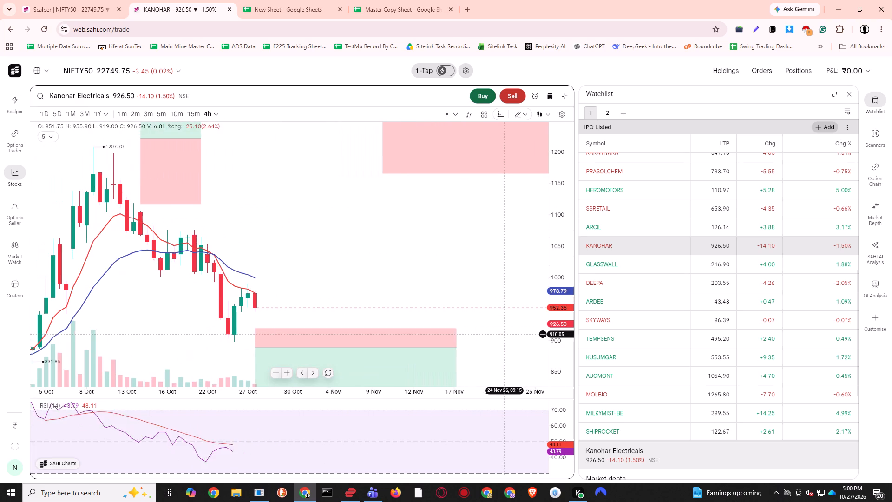
{"action": "left_click_drag", "start_coordinate": [472, 319], "coordinate": [474, 320]}
{"action": "left_click_drag", "start_coordinate": [477, 346], "coordinate": [375, 341]}
{"action": "left_click", "coordinate": [400, 259]}
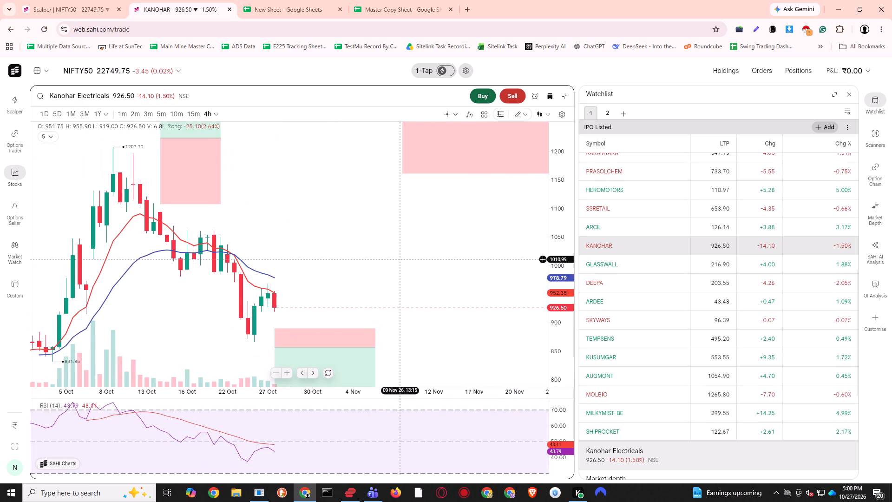
Delete the stray long position with its entry at 1266 from the KANOHAR chart.
{"action": "left_click_drag", "start_coordinate": [429, 242], "coordinate": [432, 329]}
{"action": "left_click_drag", "start_coordinate": [557, 210], "coordinate": [559, 222]}
{"action": "left_click_drag", "start_coordinate": [495, 221], "coordinate": [494, 316]}
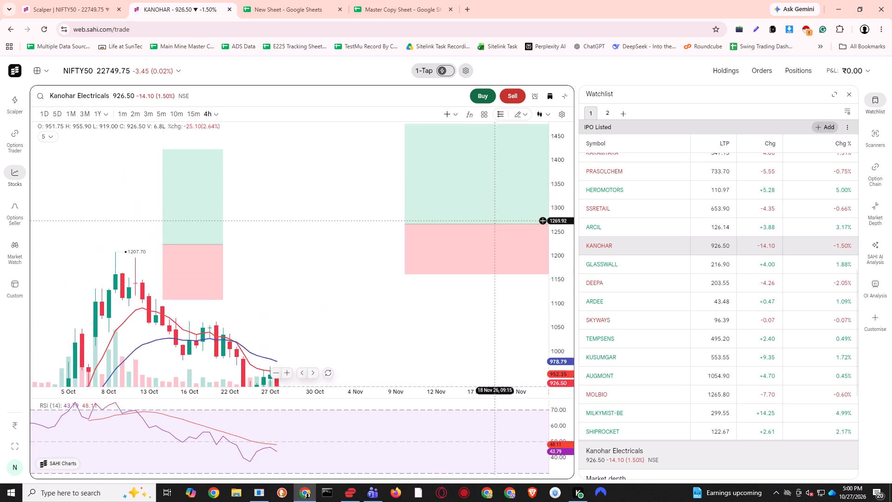
{"action": "left_click_drag", "start_coordinate": [494, 316], "coordinate": [487, 286]}
{"action": "left_click", "coordinate": [480, 216]}
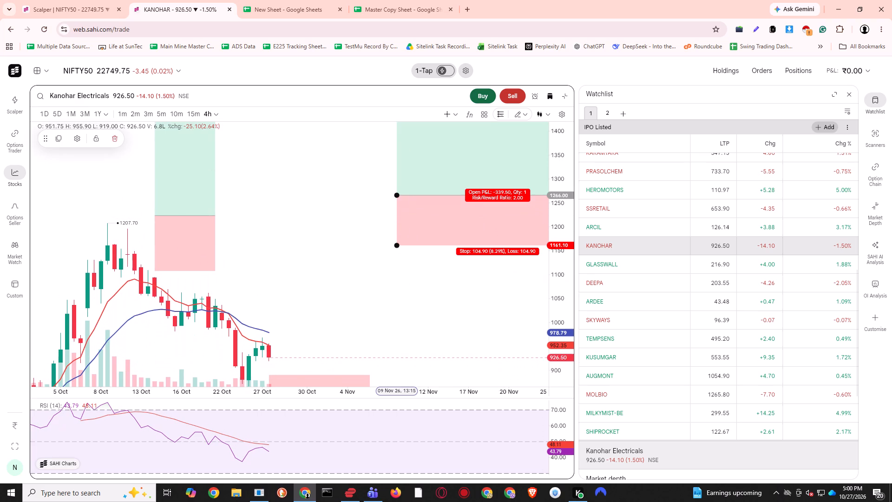
{"action": "key", "text": "Delete"}
{"action": "scroll", "coordinate": [480, 218], "scroll_direction": "down", "scroll_amount": 12}
{"action": "left_click_drag", "start_coordinate": [442, 297], "coordinate": [475, 173]}
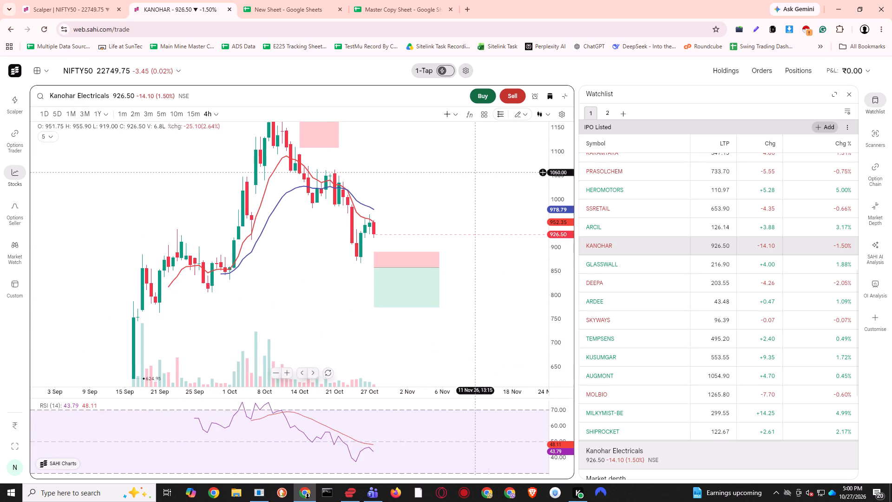
{"action": "left_click_drag", "start_coordinate": [560, 172], "coordinate": [555, 271]}
{"action": "scroll", "coordinate": [448, 200], "scroll_direction": "down", "scroll_amount": 6}
{"action": "left_click_drag", "start_coordinate": [471, 204], "coordinate": [475, 184]}
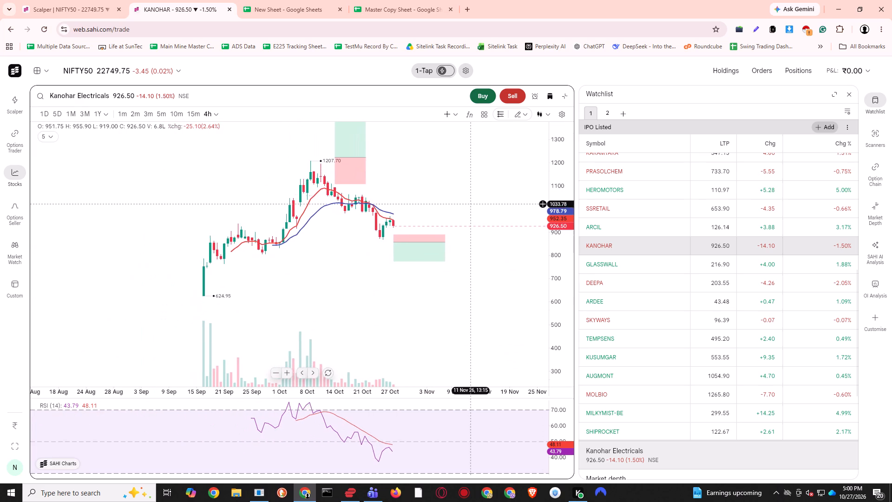
Open the GLASSWALL 4-hour chart and examine recent price against its trend lines, zone and moving averages.
{"action": "left_click", "coordinate": [620, 262]}
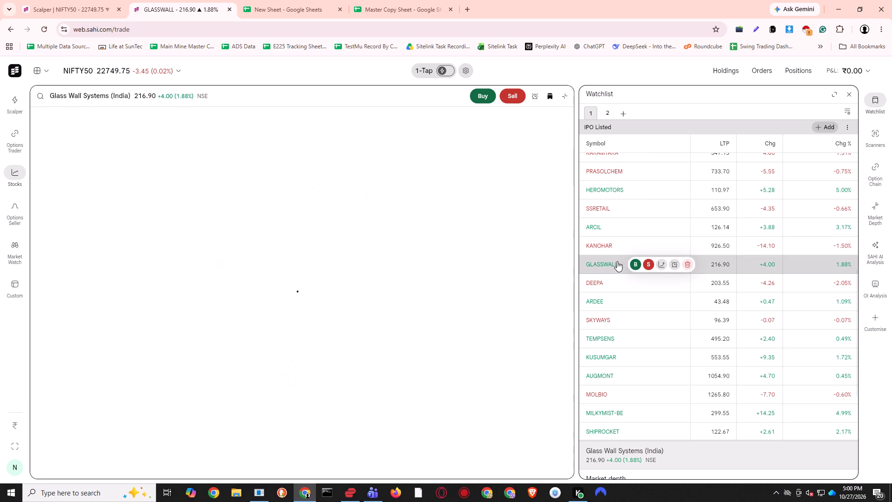
{"action": "scroll", "coordinate": [498, 253], "scroll_direction": "up", "scroll_amount": 1}
{"action": "left_click_drag", "start_coordinate": [516, 252], "coordinate": [447, 231]}
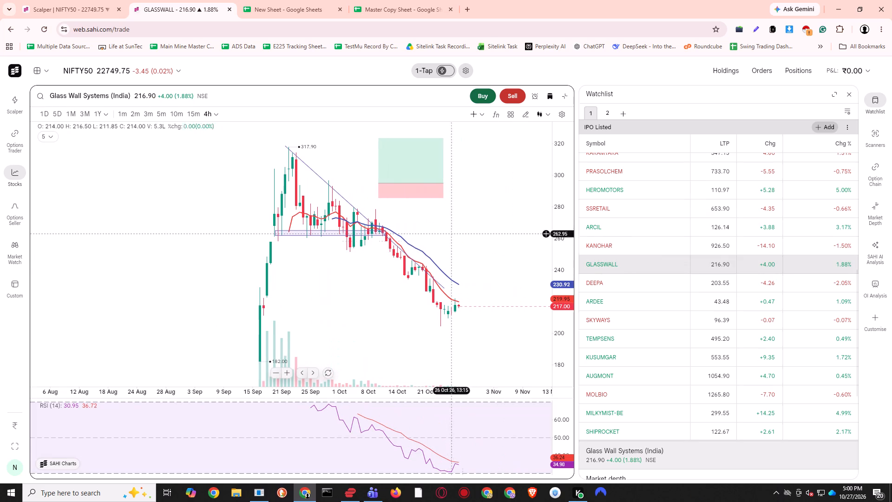
{"action": "left_click_drag", "start_coordinate": [490, 271], "coordinate": [471, 246]}
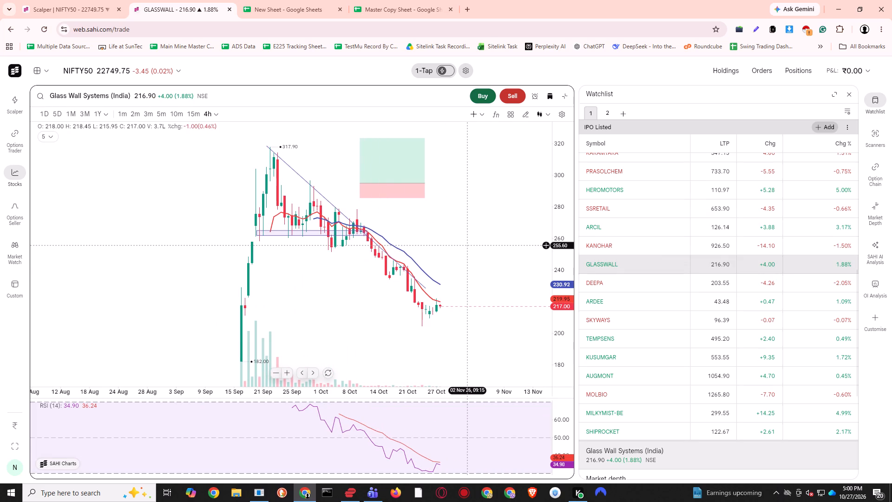
{"action": "left_click_drag", "start_coordinate": [557, 263], "coordinate": [557, 270]}
{"action": "left_click_drag", "start_coordinate": [518, 278], "coordinate": [515, 248]}
Open the DEEPA 4-hour chart and extend the upper price zone near 220 to the latest 27 Oct candle.
{"action": "left_click", "coordinate": [622, 285]}
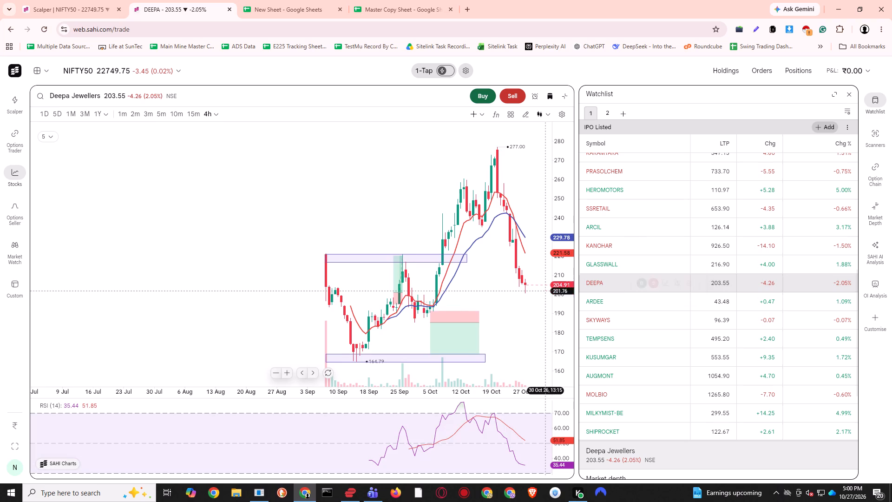
{"action": "scroll", "coordinate": [530, 305], "scroll_direction": "up", "scroll_amount": 5}
{"action": "left_click_drag", "start_coordinate": [516, 306], "coordinate": [446, 291]}
{"action": "scroll", "coordinate": [449, 291], "scroll_direction": "up", "scroll_amount": 3}
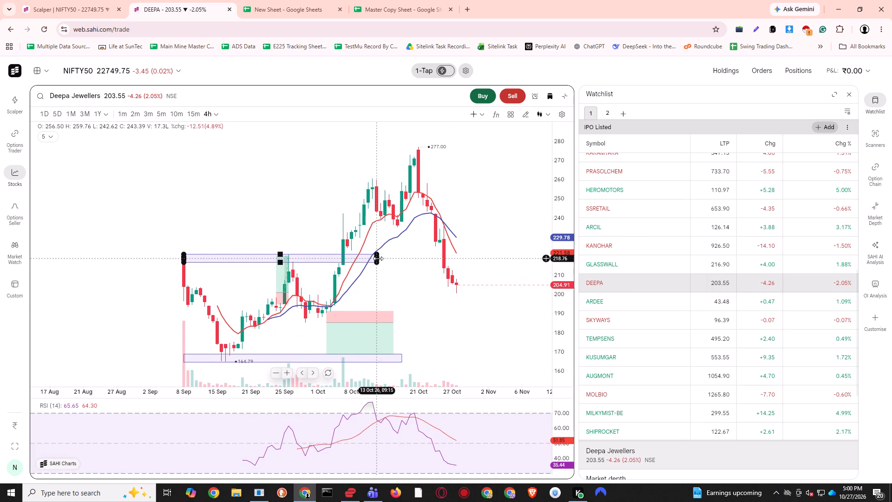
{"action": "left_click_drag", "start_coordinate": [378, 258], "coordinate": [459, 264]}
Extend the DEEPA chart's lower price zone near 165–169 to about 27 Oct.
{"action": "scroll", "coordinate": [479, 283], "scroll_direction": "up", "scroll_amount": 2}
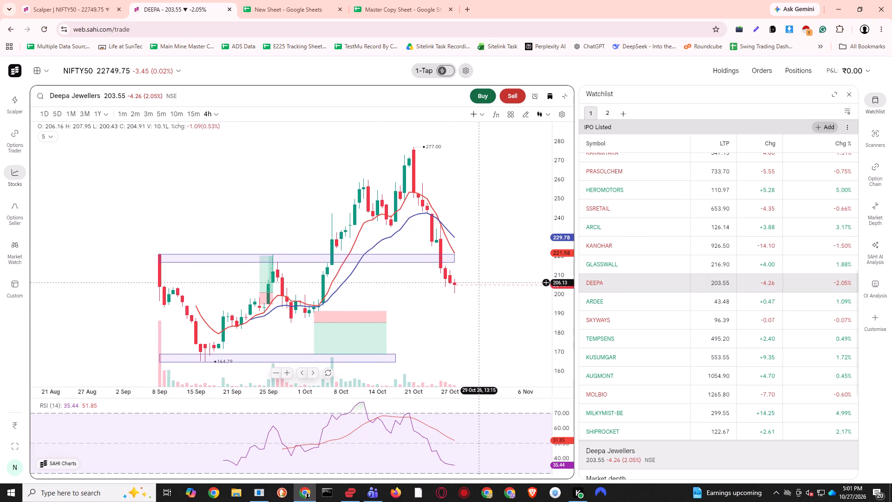
{"action": "scroll", "coordinate": [480, 283], "scroll_direction": "up", "scroll_amount": 4}
{"action": "left_click_drag", "start_coordinate": [485, 274], "coordinate": [465, 270]}
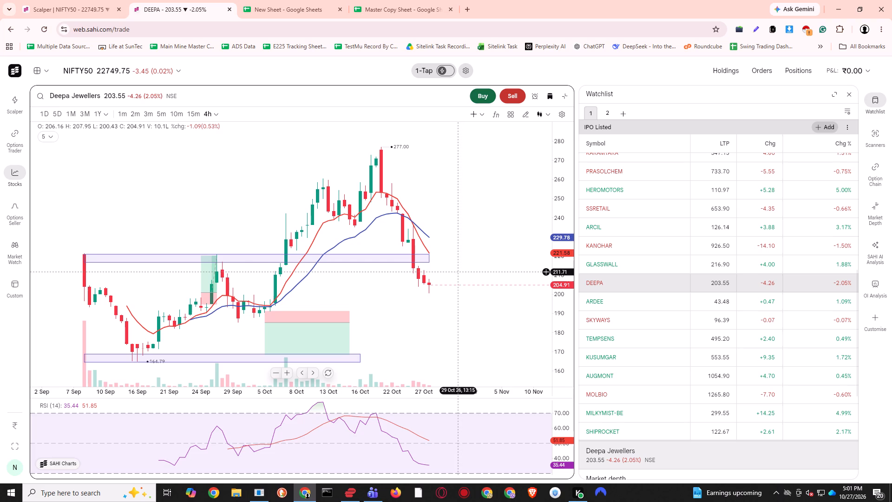
{"action": "left_click_drag", "start_coordinate": [473, 287], "coordinate": [432, 272]}
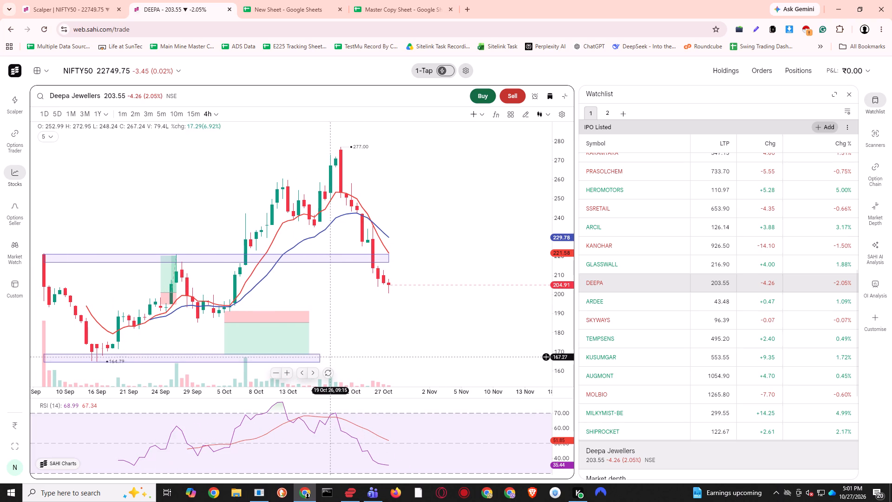
{"action": "left_click_drag", "start_coordinate": [323, 358], "coordinate": [396, 358]}
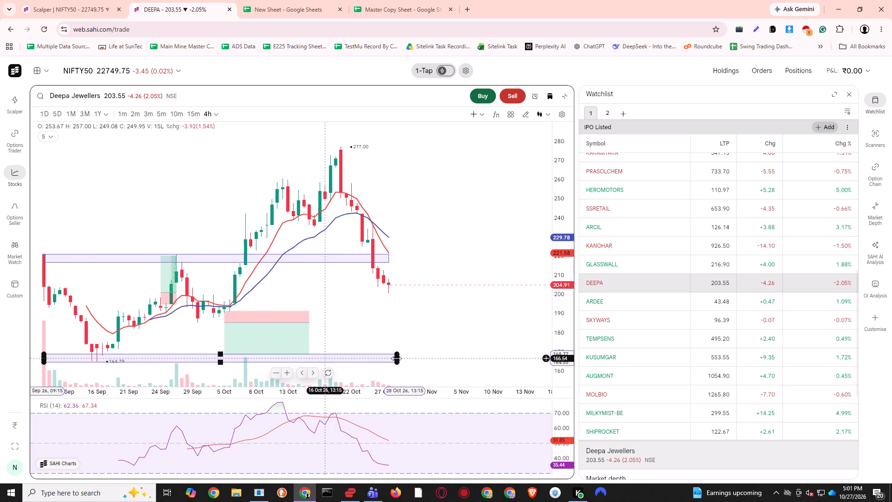
{"action": "left_click_drag", "start_coordinate": [396, 358], "coordinate": [387, 357]}
{"action": "left_click", "coordinate": [436, 283]}
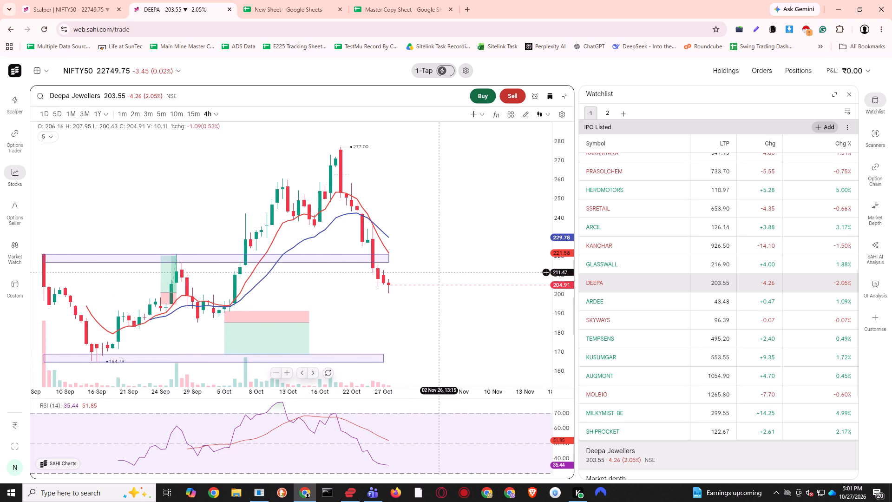
Add a short position at DEEPA's latest 27 Oct candle with entry at 204.91 and stop at about 213.21.
{"action": "left_click", "coordinate": [523, 116]}
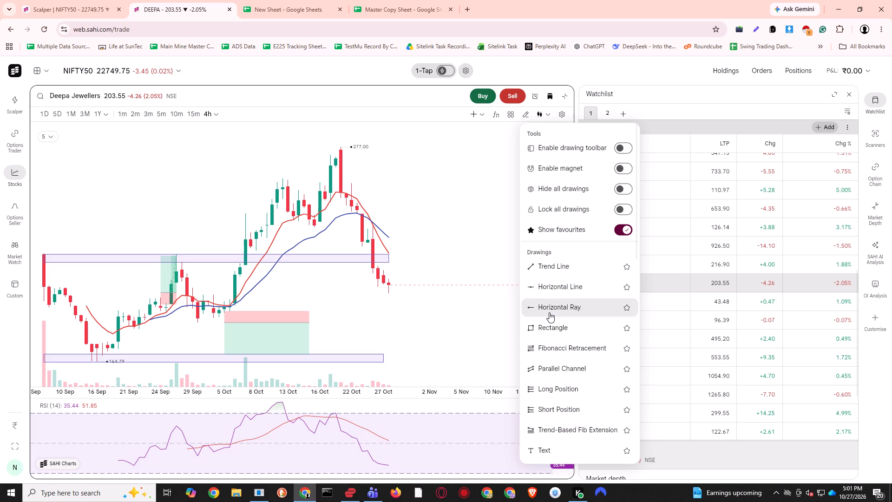
{"action": "left_click", "coordinate": [562, 406]}
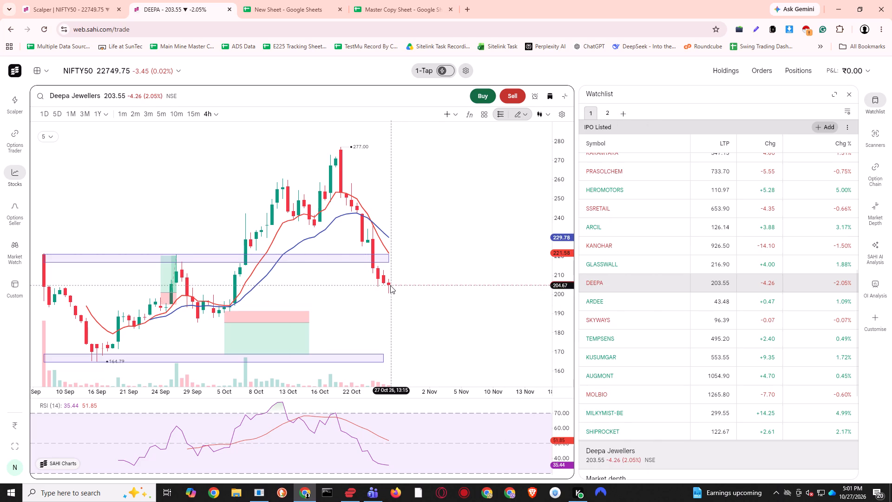
{"action": "left_click", "coordinate": [389, 285]}
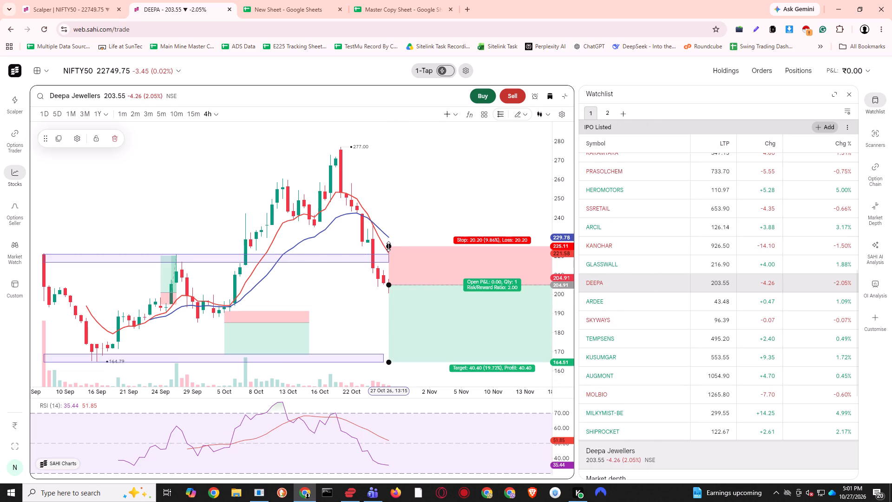
{"action": "left_click_drag", "start_coordinate": [390, 246], "coordinate": [394, 261]}
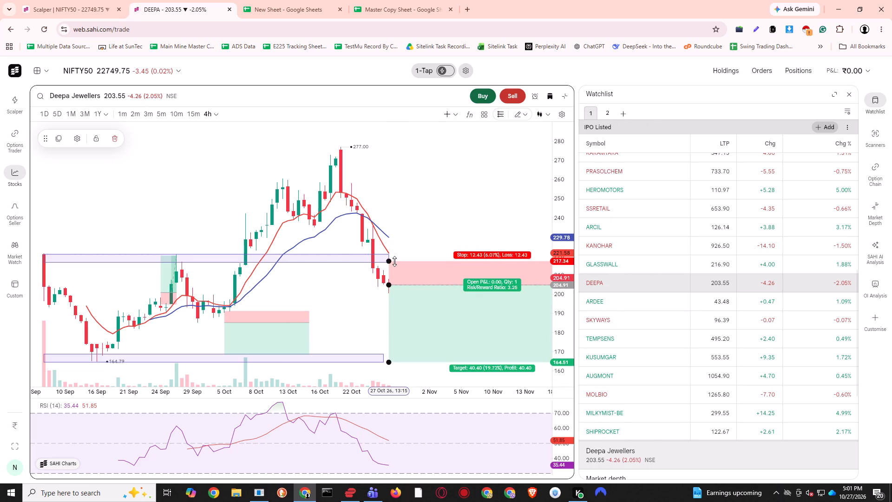
{"action": "left_click_drag", "start_coordinate": [394, 261], "coordinate": [397, 271]}
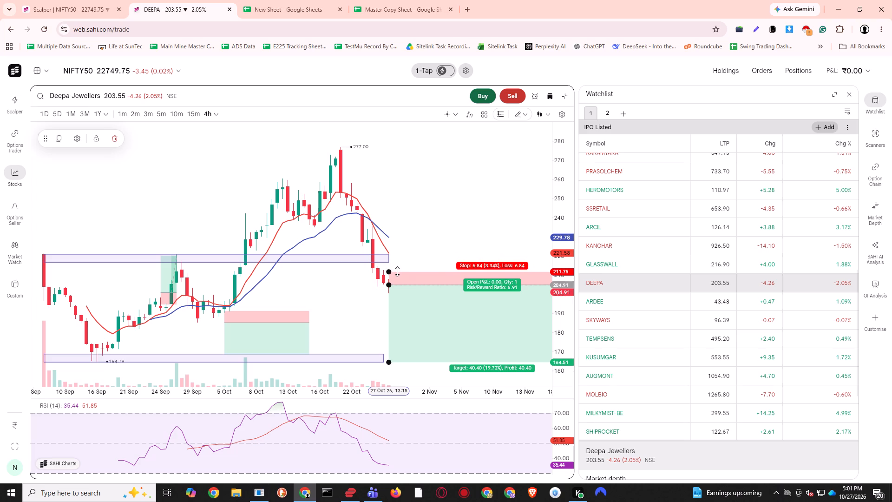
{"action": "left_click_drag", "start_coordinate": [397, 271], "coordinate": [397, 272]}
{"action": "left_click", "coordinate": [377, 305]}
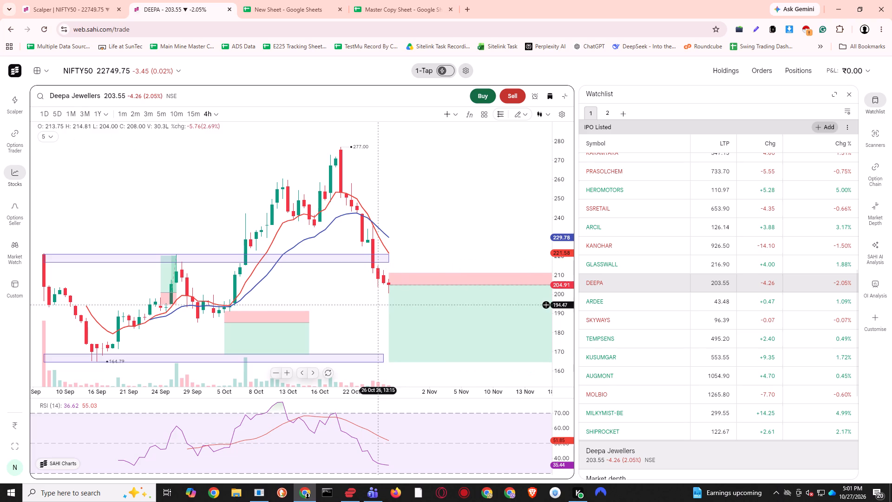
{"action": "left_click_drag", "start_coordinate": [375, 314], "coordinate": [375, 270]}
{"action": "left_click_drag", "start_coordinate": [376, 323], "coordinate": [374, 266]}
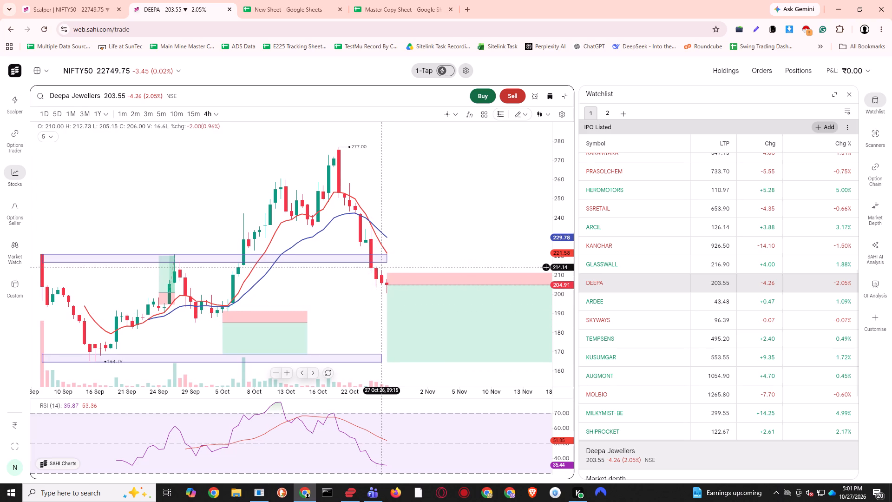
{"action": "left_click", "coordinate": [388, 271]}
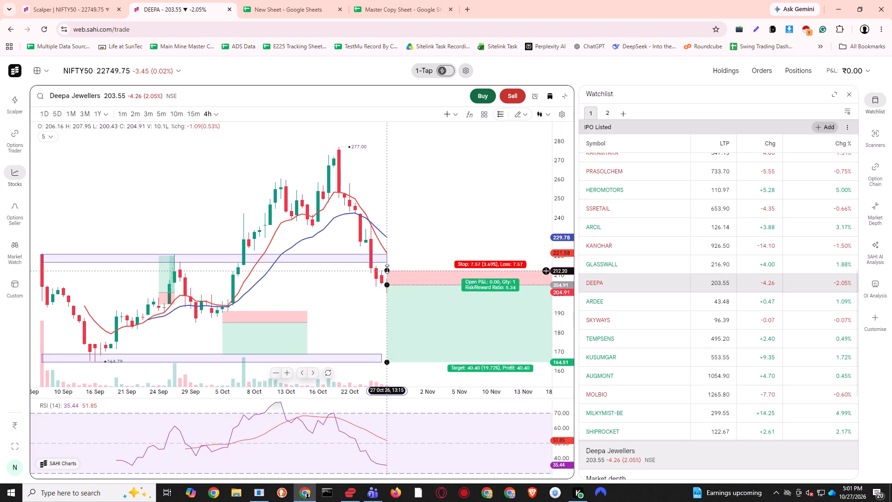
{"action": "left_click", "coordinate": [361, 303]}
{"action": "left_click_drag", "start_coordinate": [362, 330], "coordinate": [358, 256]}
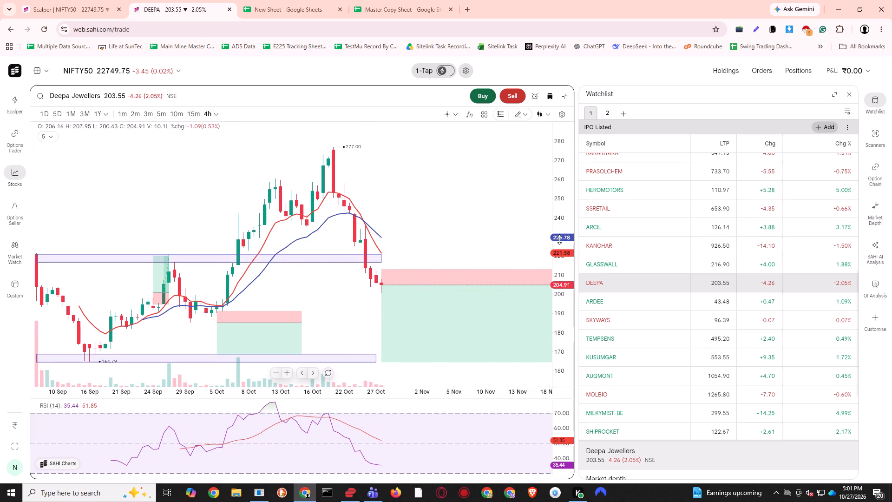
Shorten the new DEEPA short position's time span so it ends around 4 Nov.
{"action": "left_click_drag", "start_coordinate": [559, 241], "coordinate": [559, 252]}
{"action": "left_click_drag", "start_coordinate": [508, 240], "coordinate": [421, 153]}
{"action": "left_click_drag", "start_coordinate": [500, 195], "coordinate": [484, 195]}
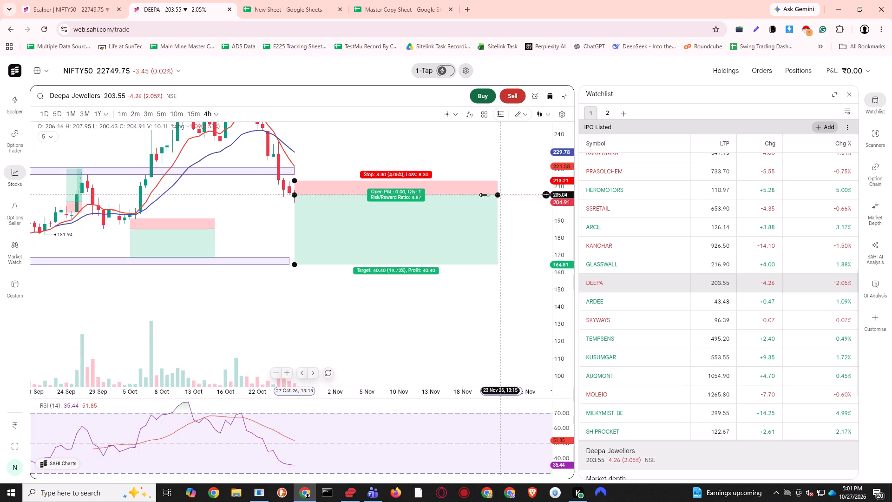
{"action": "left_click_drag", "start_coordinate": [484, 195], "coordinate": [357, 198]}
{"action": "left_click_drag", "start_coordinate": [407, 223], "coordinate": [413, 221]}
{"action": "left_click_drag", "start_coordinate": [411, 220], "coordinate": [491, 256]}
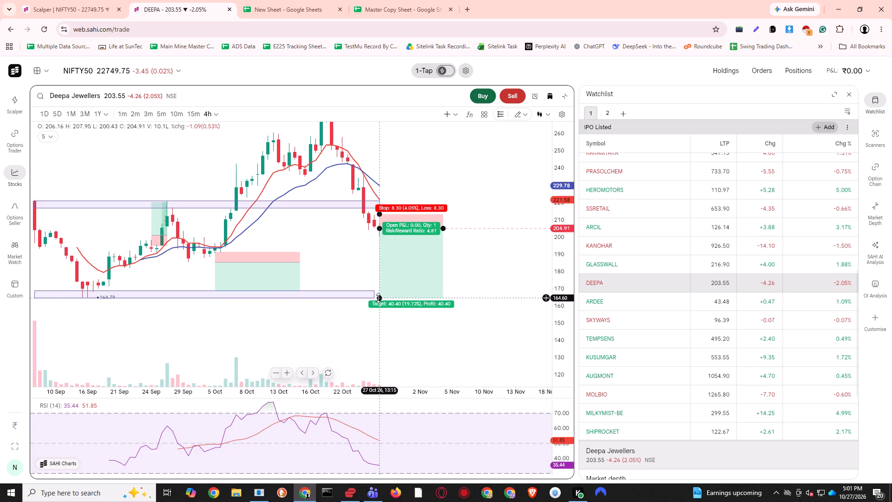
Lower the DEEPA short position's target to about 163.43, just below the lower price zone.
{"action": "left_click", "coordinate": [378, 298]}
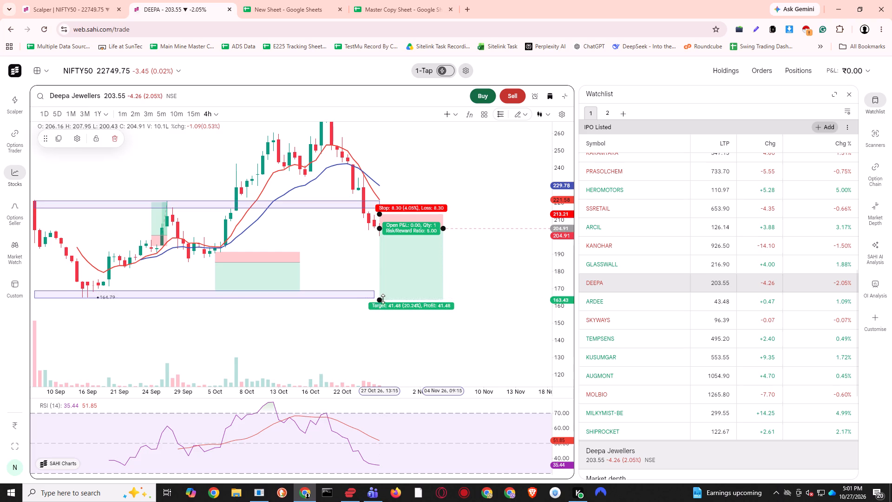
{"action": "left_click", "coordinate": [486, 266]}
{"action": "scroll", "coordinate": [483, 262], "scroll_direction": "down", "scroll_amount": 3}
{"action": "left_click_drag", "start_coordinate": [370, 258], "coordinate": [396, 264]}
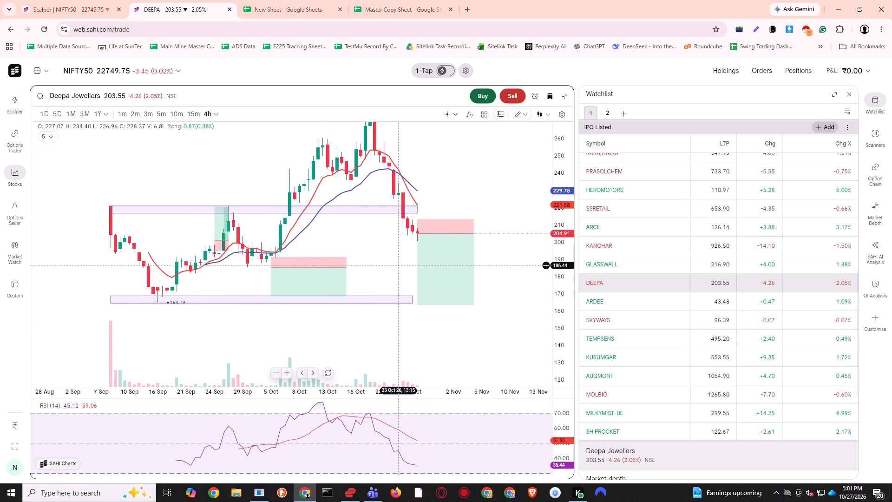
{"action": "left_click_drag", "start_coordinate": [502, 255], "coordinate": [489, 260]}
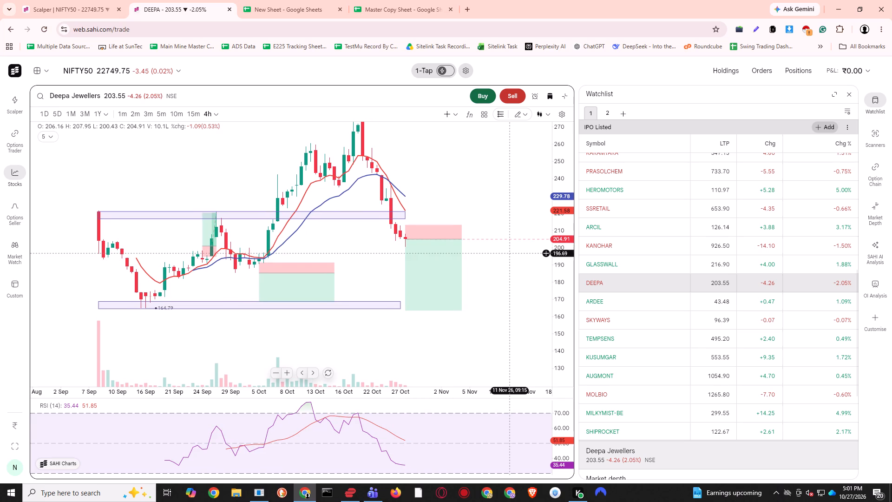
Open the ARDEE 4-hour chart and duplicate the existing early-October short position.
{"action": "left_click", "coordinate": [603, 304]}
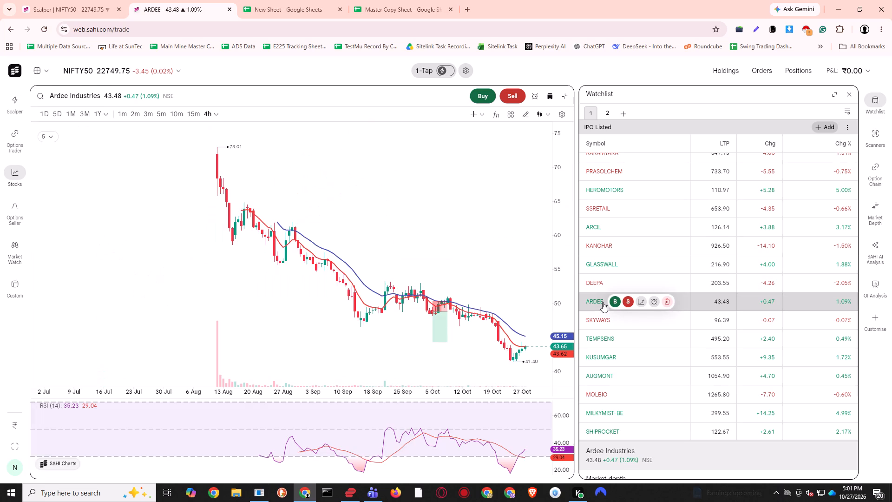
{"action": "scroll", "coordinate": [517, 275], "scroll_direction": "up", "scroll_amount": 4}
{"action": "left_click_drag", "start_coordinate": [518, 278], "coordinate": [455, 255]}
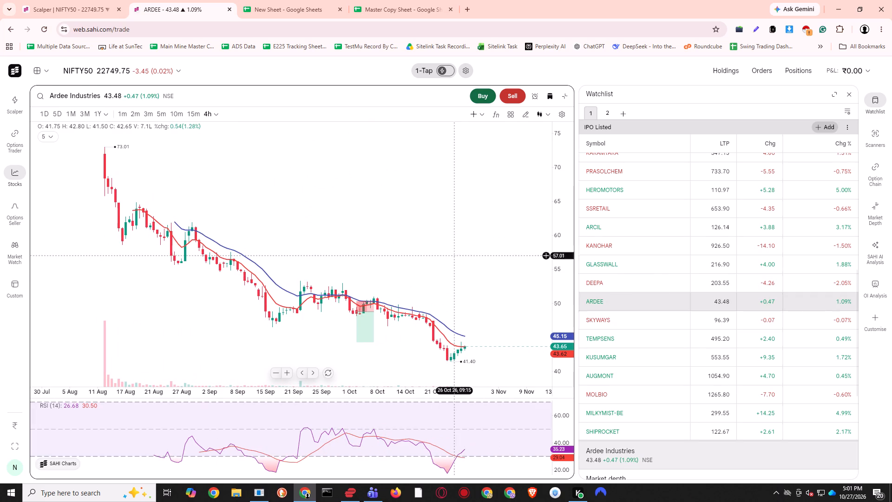
{"action": "left_click_drag", "start_coordinate": [559, 310], "coordinate": [550, 277]}
{"action": "left_click_drag", "start_coordinate": [491, 293], "coordinate": [467, 174]}
{"action": "scroll", "coordinate": [476, 205], "scroll_direction": "up", "scroll_amount": 5}
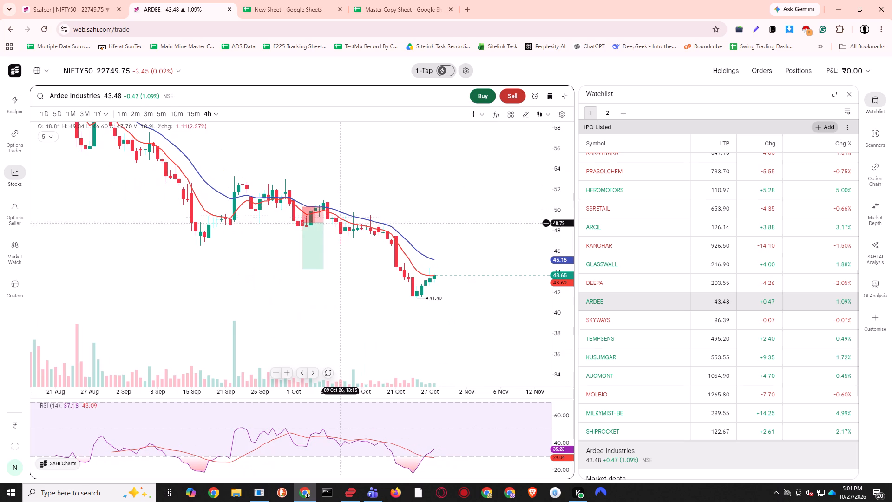
{"action": "left_click", "coordinate": [320, 227]}
{"action": "left_click", "coordinate": [423, 187]}
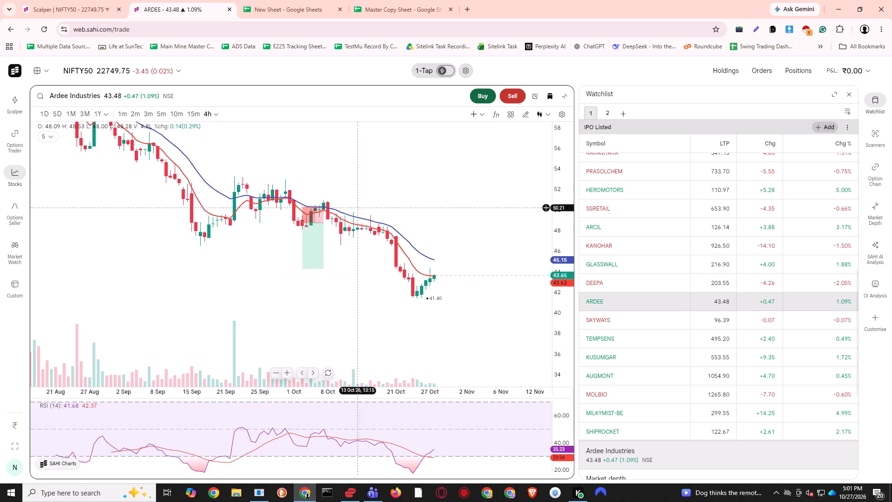
{"action": "left_click", "coordinate": [319, 237]}
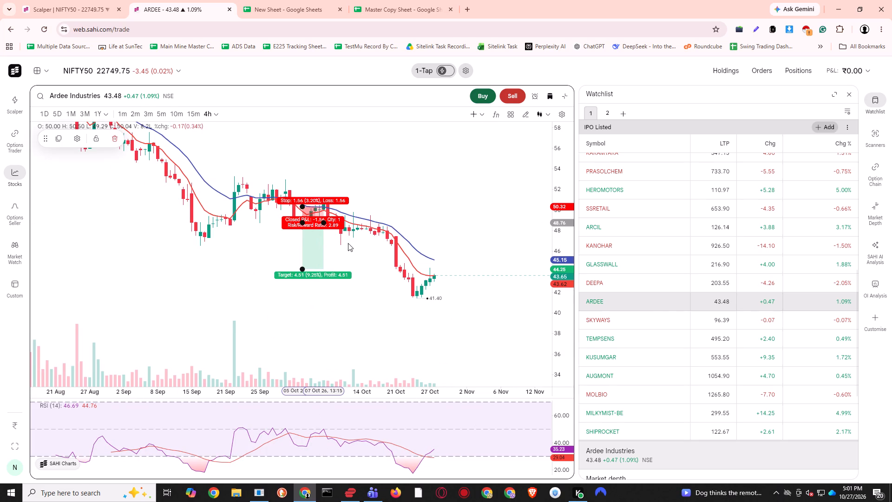
{"action": "key", "text": "ctrl+c"}
{"action": "key", "text": "ctrl+v"}
{"action": "left_click", "coordinate": [412, 219]}
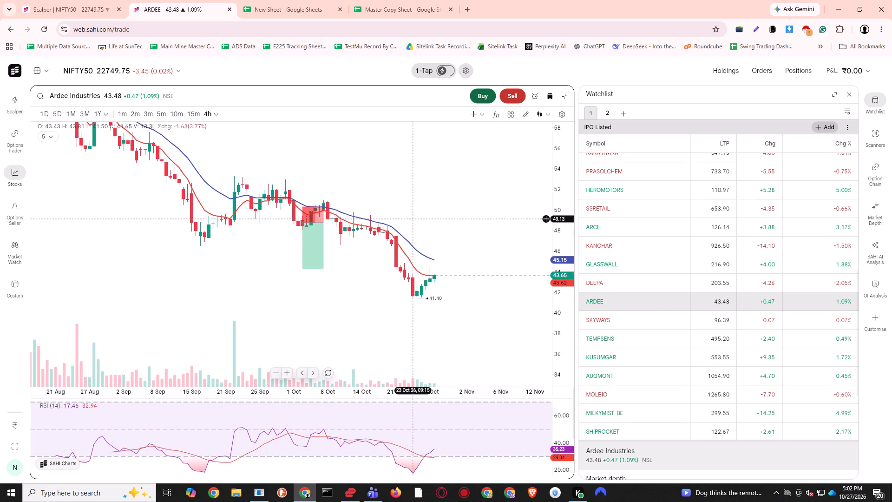
Move the copied ARDEE short position below the recent 41.40 low, starting about 28 Oct, with entry at about 41.03.
{"action": "left_click_drag", "start_coordinate": [312, 224], "coordinate": [439, 277]}
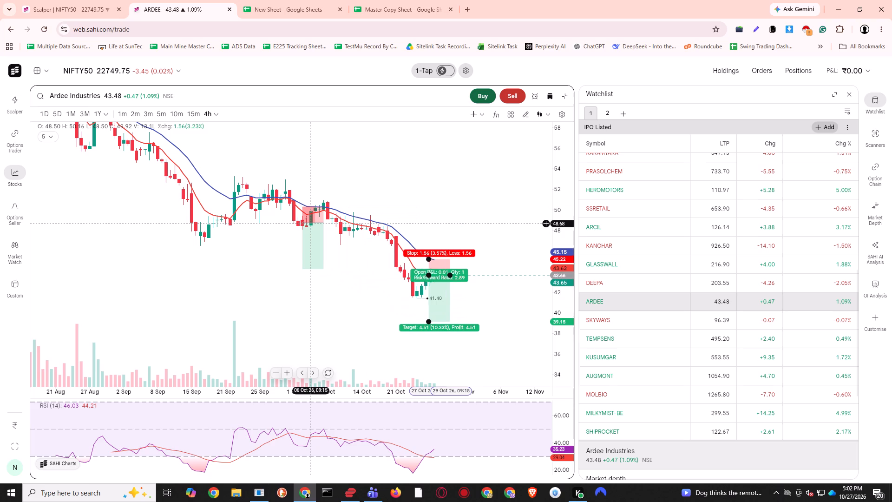
{"action": "left_click_drag", "start_coordinate": [439, 277], "coordinate": [442, 297]}
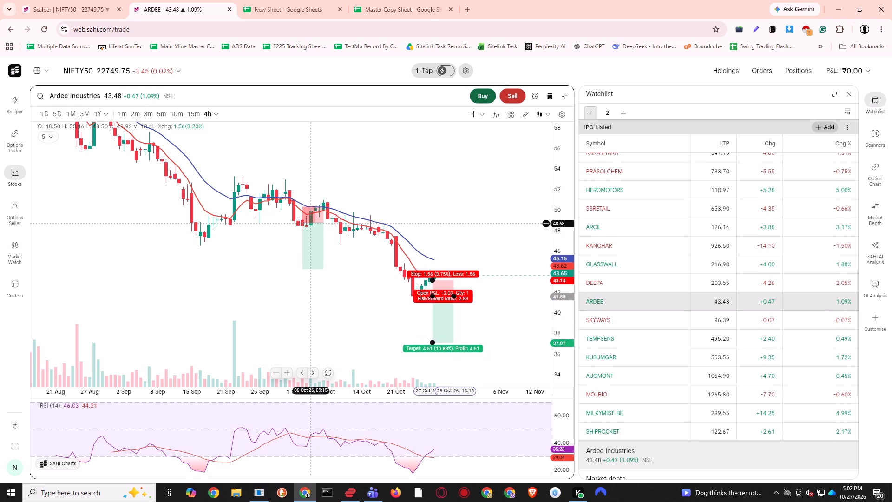
{"action": "left_click_drag", "start_coordinate": [442, 297], "coordinate": [442, 297]}
{"action": "left_click", "coordinate": [491, 290]}
{"action": "left_click_drag", "start_coordinate": [446, 296], "coordinate": [446, 297]}
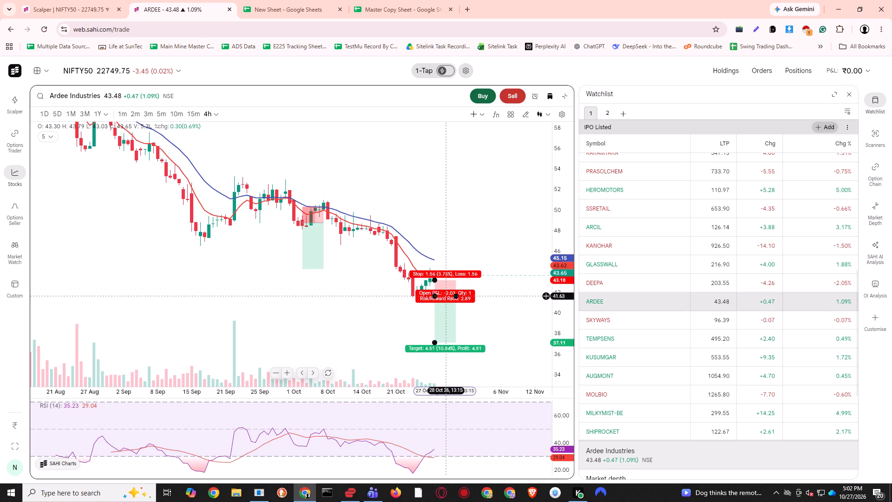
{"action": "left_click_drag", "start_coordinate": [446, 297], "coordinate": [446, 301]}
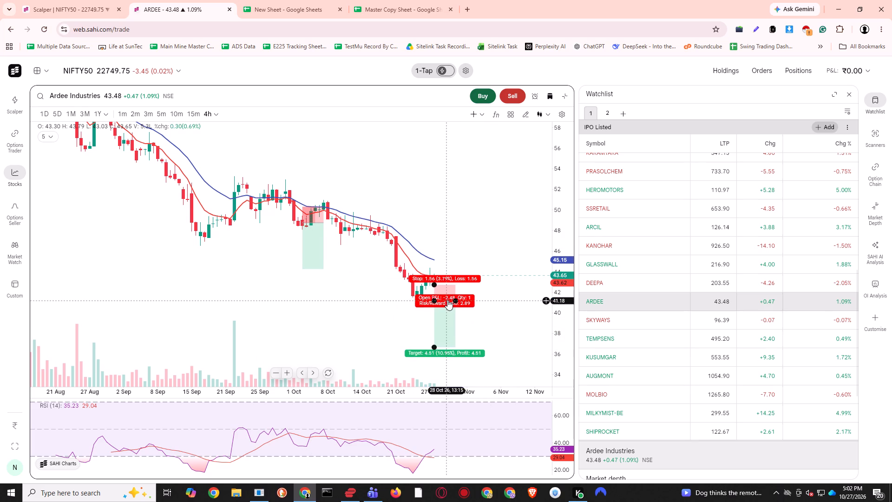
{"action": "left_click", "coordinate": [479, 284]}
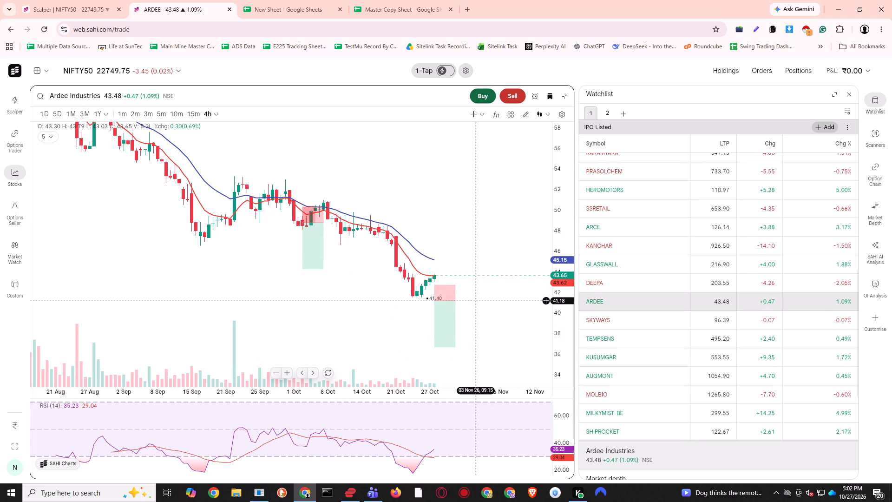
{"action": "left_click", "coordinate": [449, 303]}
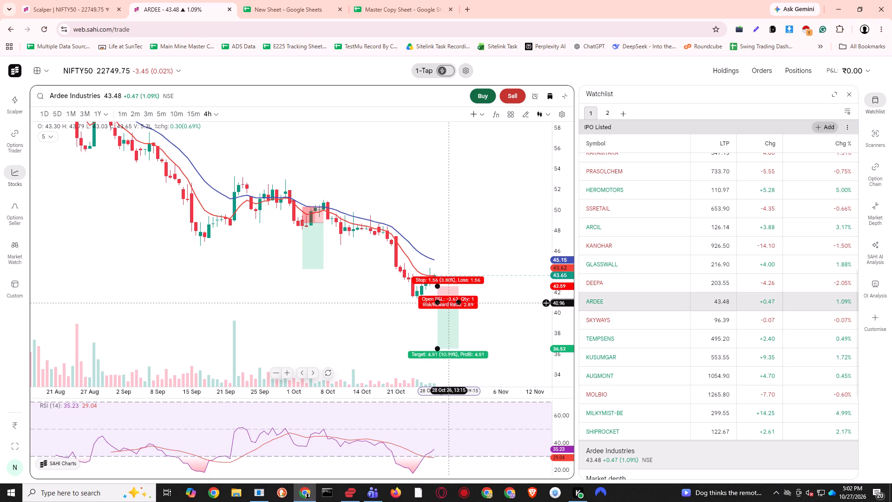
{"action": "left_click", "coordinate": [500, 283]}
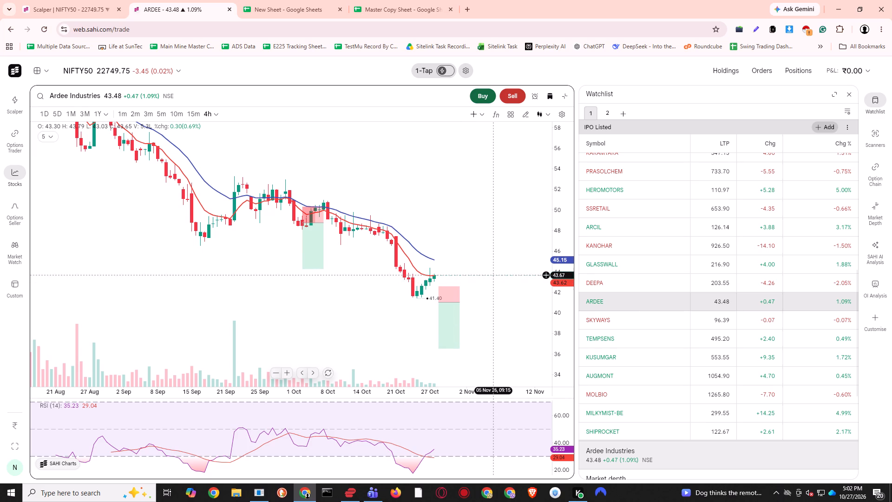
Nudge the copied ARDEE short position one candle back so it starts at the latest 27 Oct candle.
{"action": "left_click", "coordinate": [457, 312]}
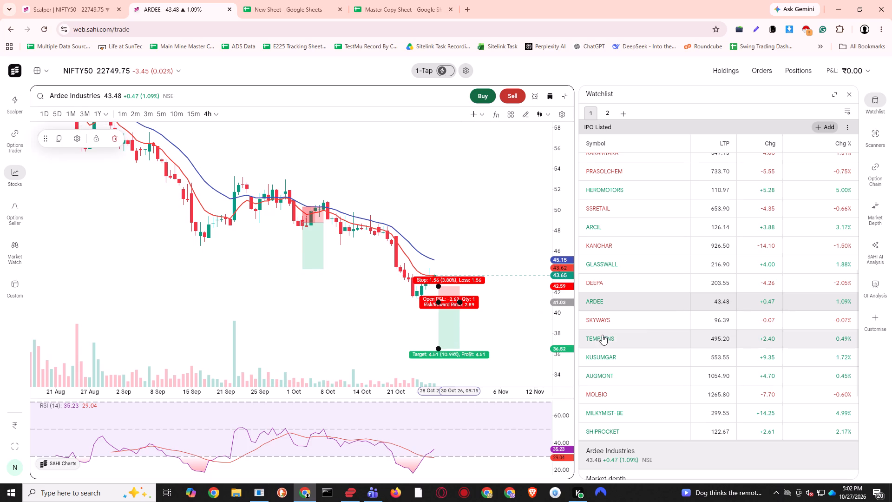
{"action": "key", "text": "Left"}
{"action": "key", "text": "Left"}
{"action": "left_click", "coordinate": [513, 282]}
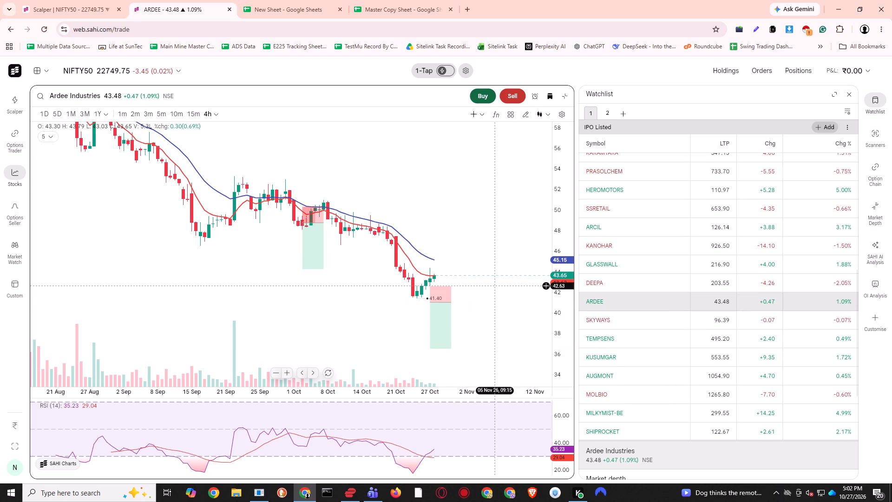
{"action": "left_click", "coordinate": [439, 314]}
{"action": "key", "text": "Right"}
{"action": "left_click", "coordinate": [498, 272]}
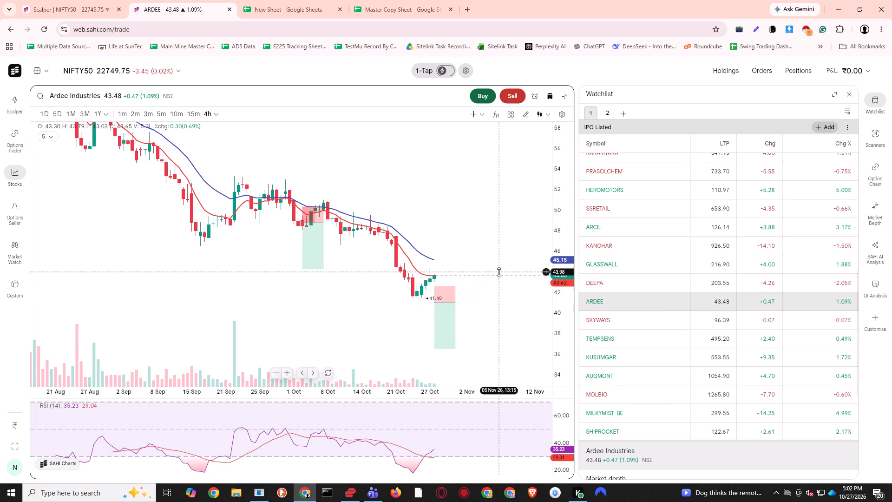
Open the SKYWAYS 4-hour chart and examine recent price against its existing short position, zone and moving averages.
{"action": "left_click", "coordinate": [605, 316]}
{"action": "scroll", "coordinate": [531, 263], "scroll_direction": "down", "scroll_amount": 4}
{"action": "left_click_drag", "start_coordinate": [560, 269], "coordinate": [556, 258]}
{"action": "left_click_drag", "start_coordinate": [526, 254], "coordinate": [449, 143]}
{"action": "scroll", "coordinate": [501, 205], "scroll_direction": "up", "scroll_amount": 1}
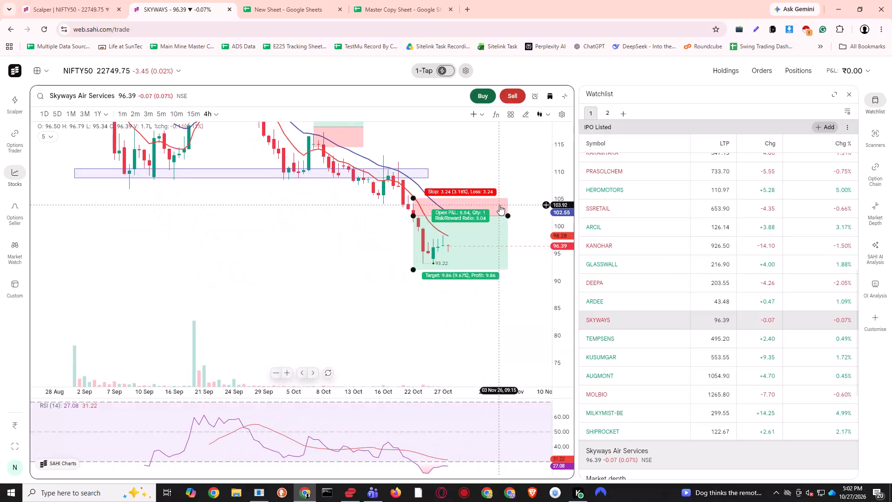
{"action": "left_click", "coordinate": [484, 291]}
{"action": "left_click_drag", "start_coordinate": [489, 304], "coordinate": [483, 312]}
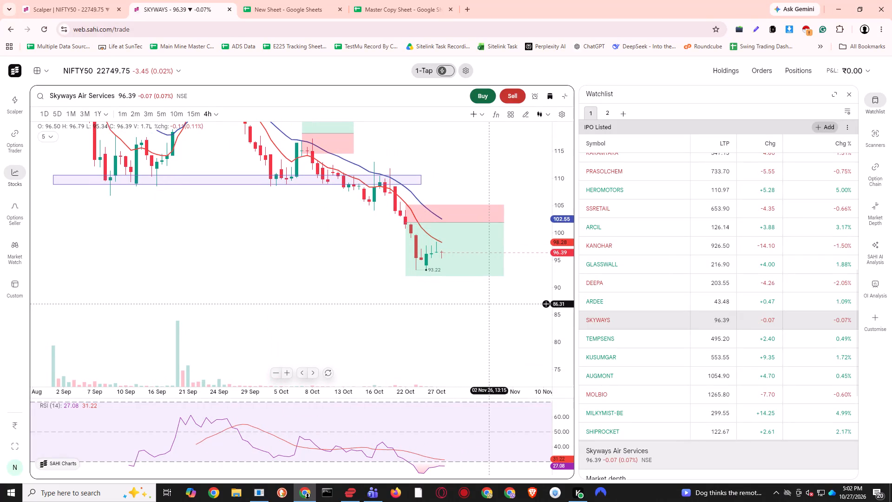
Open the TEMPSENS 4-hour chart and duplicate the descending trend line that starts at the late-August high.
{"action": "left_click", "coordinate": [613, 333]}
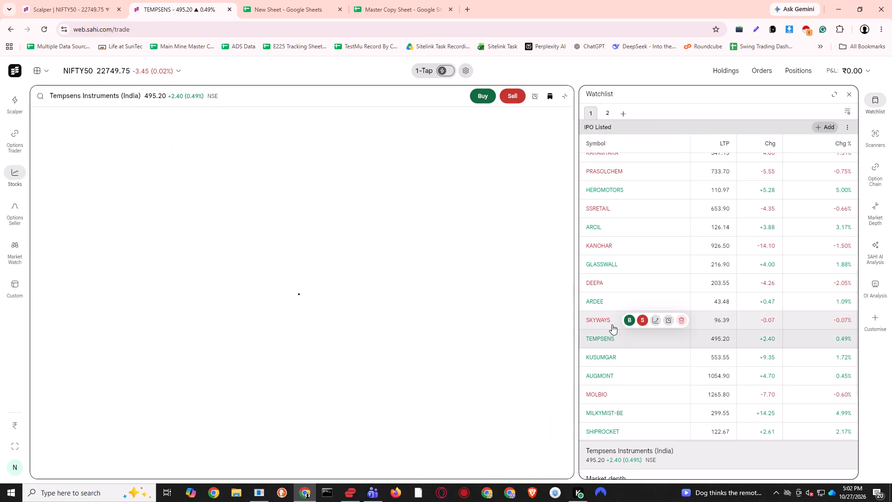
{"action": "left_click_drag", "start_coordinate": [553, 236], "coordinate": [558, 273]}
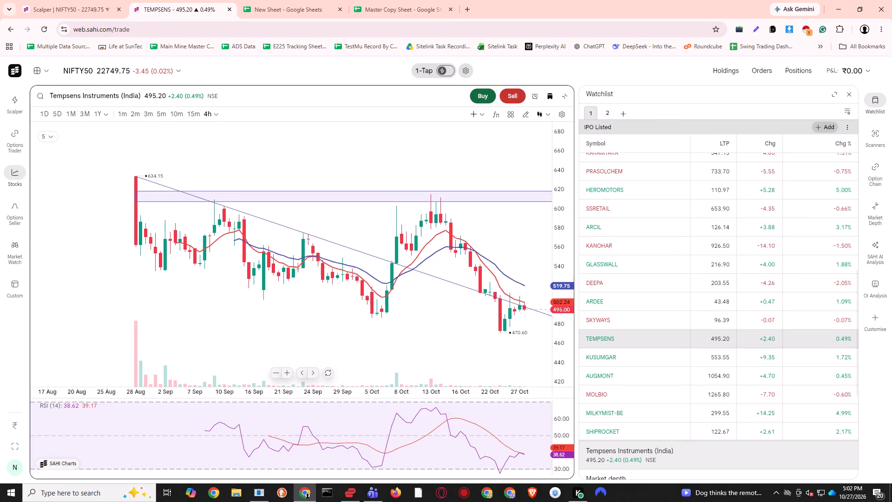
{"action": "left_click_drag", "start_coordinate": [507, 238], "coordinate": [442, 182]}
{"action": "scroll", "coordinate": [492, 218], "scroll_direction": "down", "scroll_amount": 6}
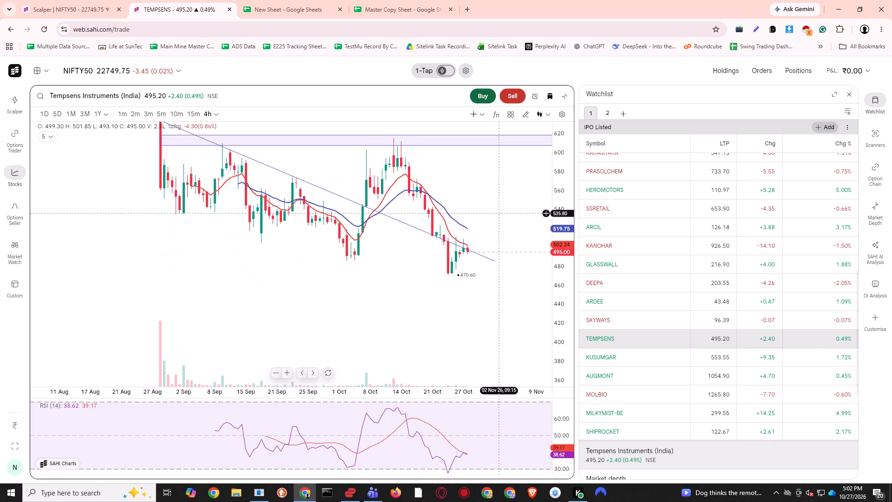
{"action": "left_click_drag", "start_coordinate": [504, 208], "coordinate": [495, 213]}
{"action": "left_click_drag", "start_coordinate": [493, 211], "coordinate": [486, 225]}
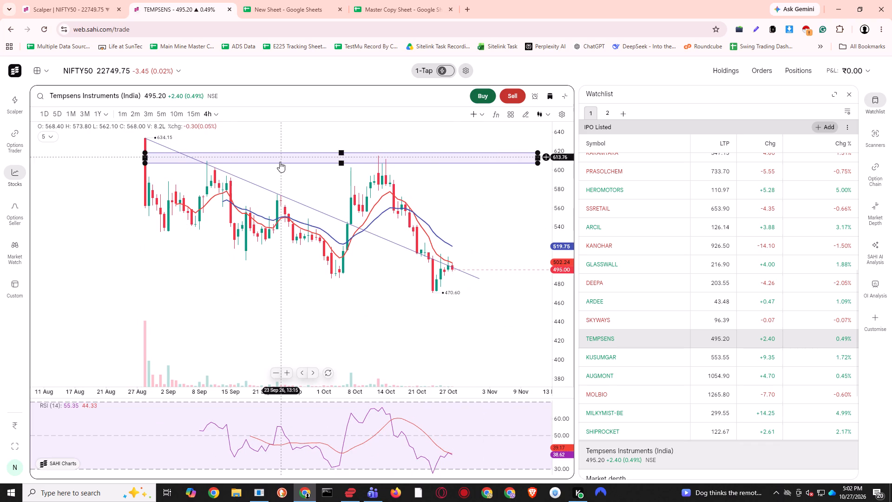
{"action": "left_click", "coordinate": [327, 216]}
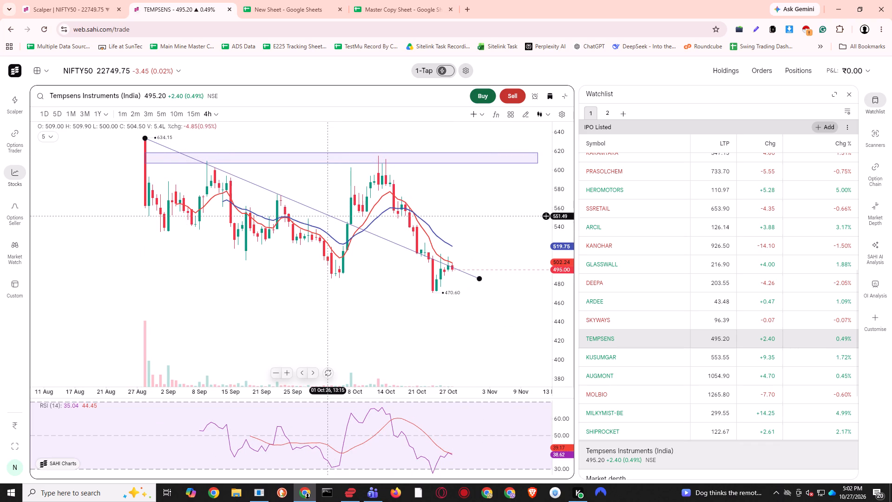
{"action": "key", "text": "ctrl+c"}
{"action": "key", "text": "ctrl+v"}
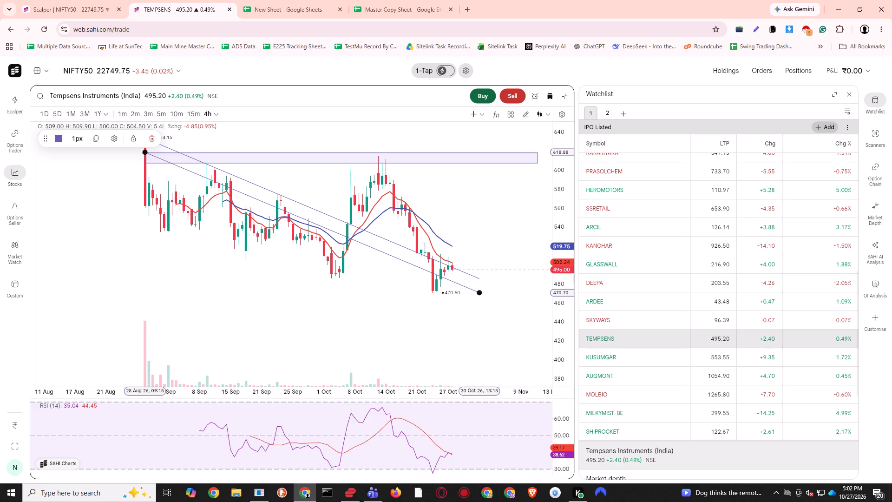
Place the copied TEMPSENS trend line beneath the lows, running from about 542.9 on 28 Aug to about 431 on 6 Nov.
{"action": "left_click_drag", "start_coordinate": [318, 225], "coordinate": [297, 289]}
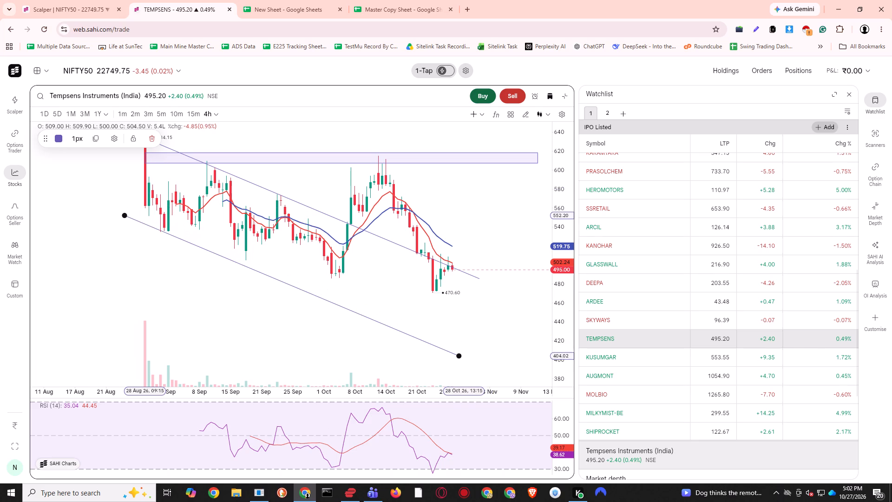
{"action": "left_click_drag", "start_coordinate": [297, 289], "coordinate": [299, 287]}
{"action": "left_click_drag", "start_coordinate": [460, 353], "coordinate": [489, 344]}
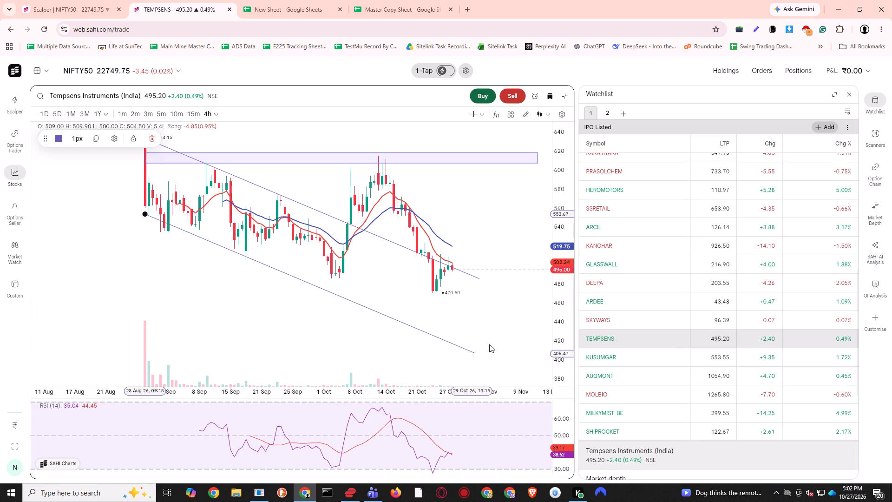
{"action": "left_click_drag", "start_coordinate": [489, 344], "coordinate": [517, 339]}
{"action": "left_click_drag", "start_coordinate": [145, 214], "coordinate": [141, 222]}
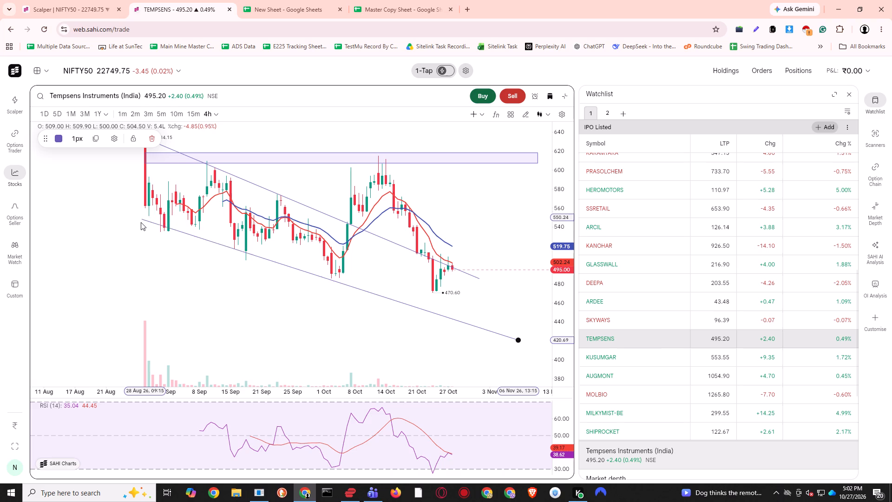
{"action": "left_click_drag", "start_coordinate": [141, 222], "coordinate": [138, 225]}
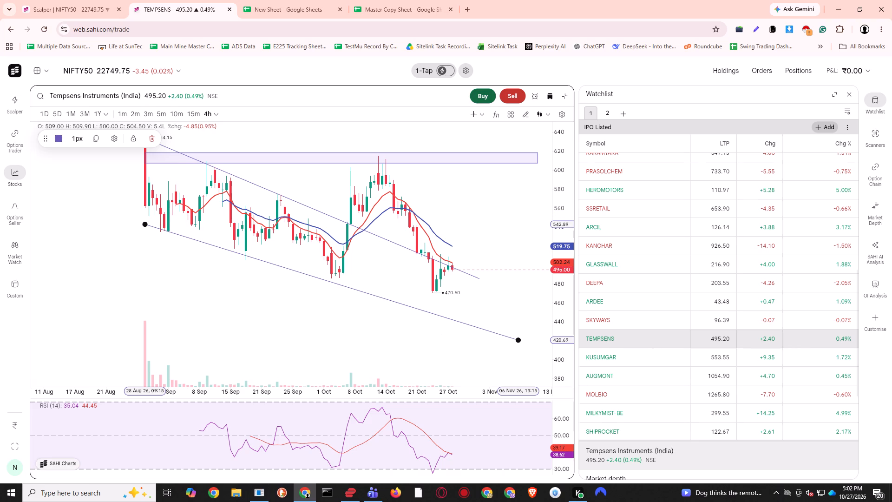
{"action": "left_click_drag", "start_coordinate": [517, 339], "coordinate": [519, 329]}
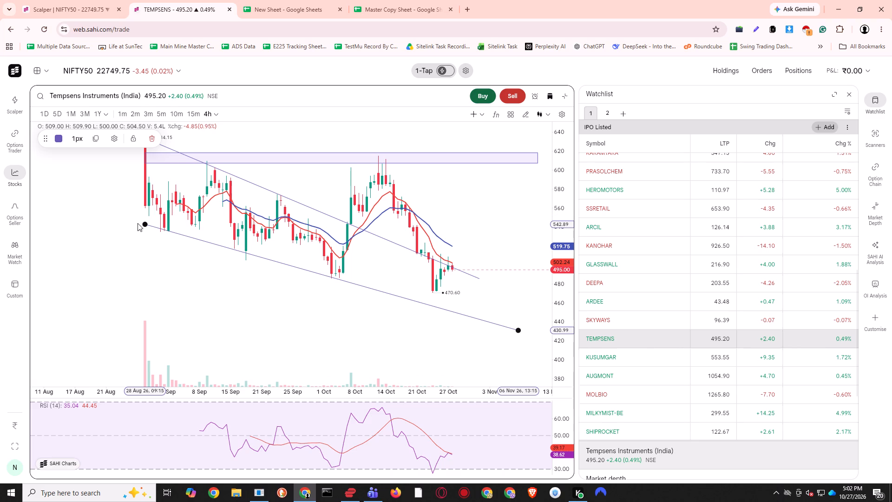
{"action": "left_click", "coordinate": [304, 316]}
{"action": "left_click_drag", "start_coordinate": [299, 321], "coordinate": [263, 332]}
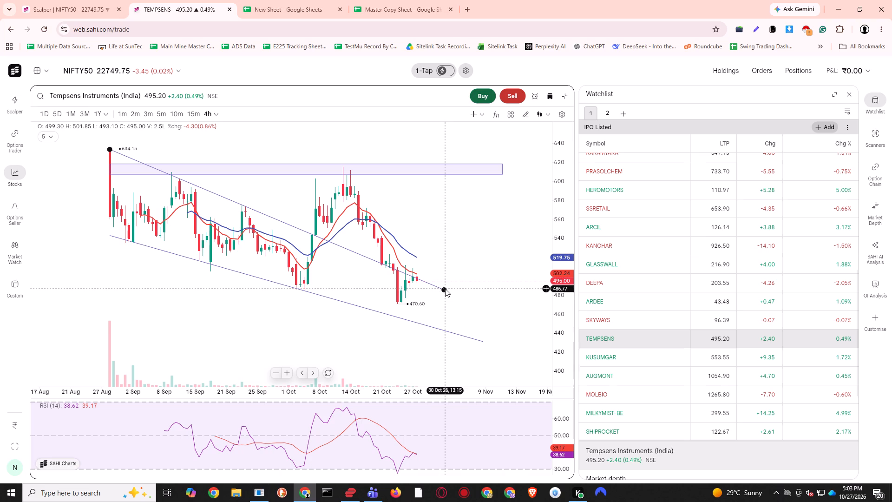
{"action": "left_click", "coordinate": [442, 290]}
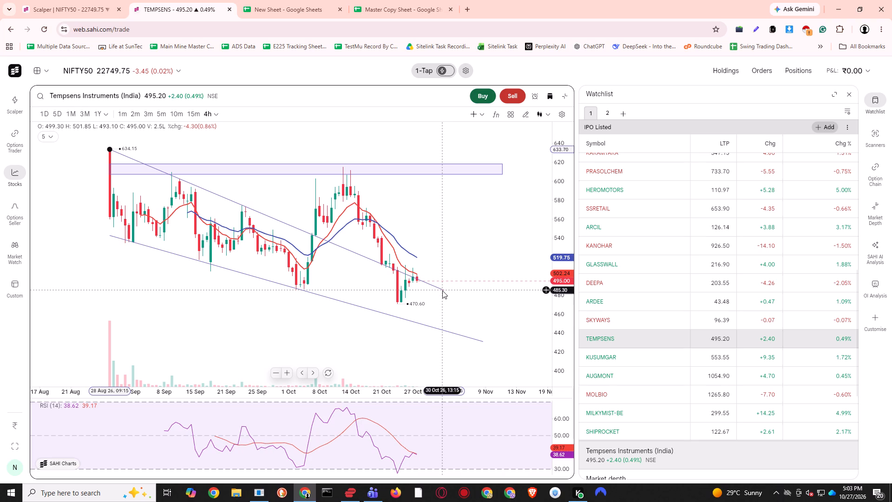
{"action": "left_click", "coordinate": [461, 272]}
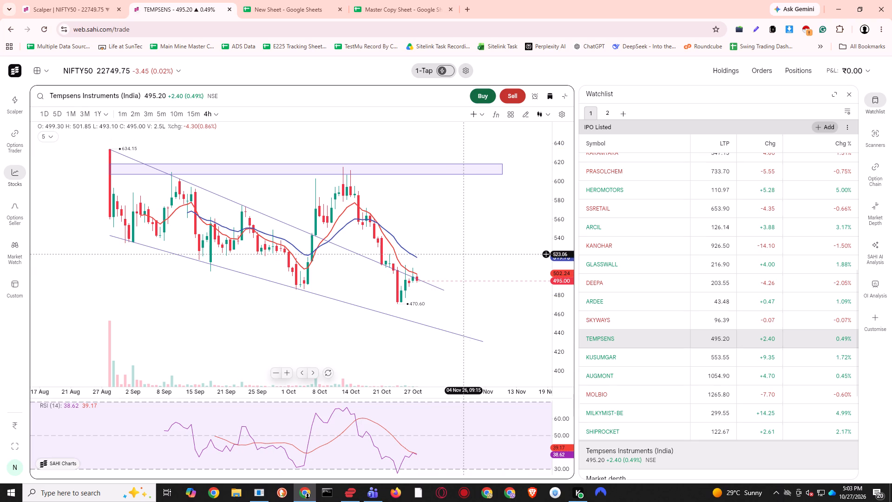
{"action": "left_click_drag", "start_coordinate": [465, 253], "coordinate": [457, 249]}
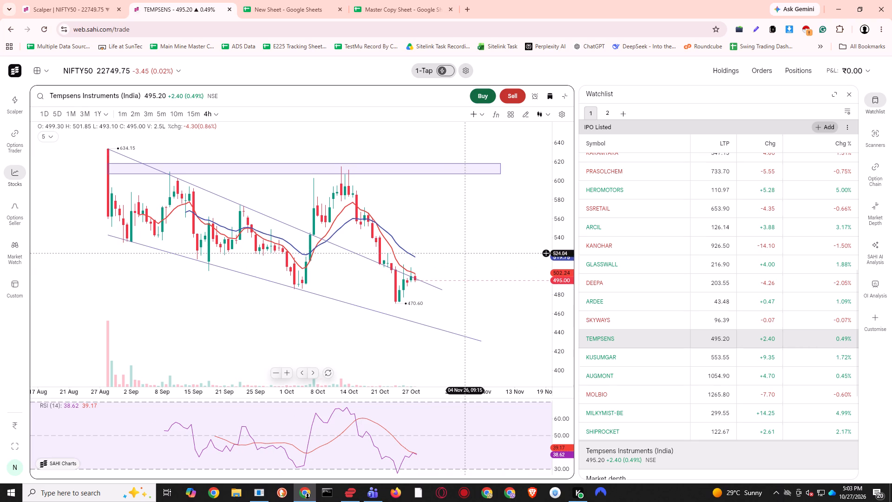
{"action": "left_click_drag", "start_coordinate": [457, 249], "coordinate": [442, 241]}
Open the KUSUMGAR 4-hour chart and examine recent price against its two zones, existing long position and moving averages.
{"action": "left_click", "coordinate": [614, 359]}
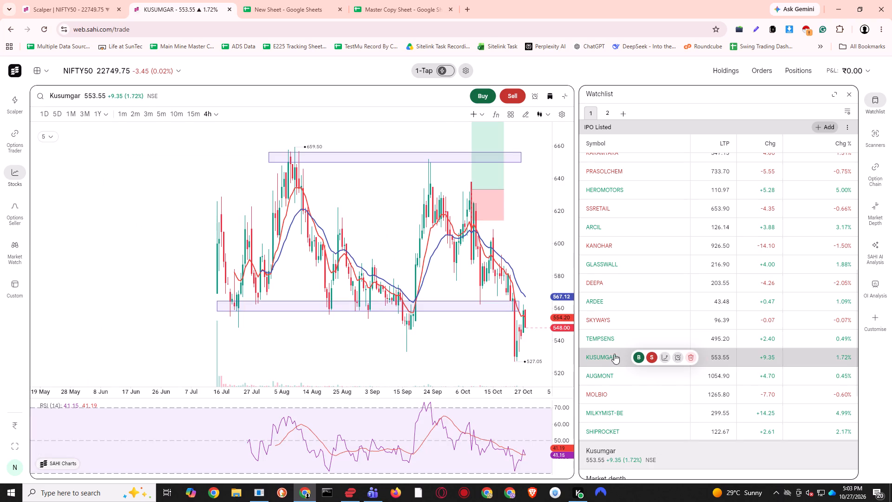
{"action": "scroll", "coordinate": [455, 364], "scroll_direction": "up", "scroll_amount": 2}
{"action": "left_click_drag", "start_coordinate": [478, 352], "coordinate": [341, 328]}
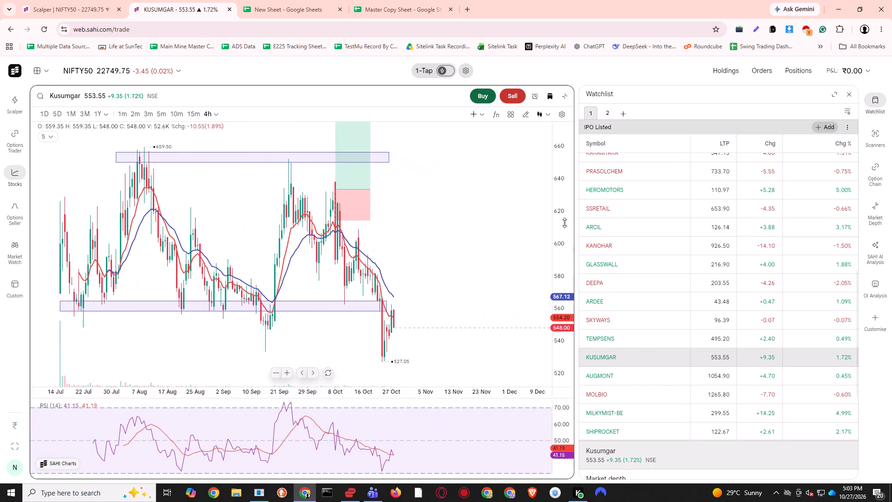
{"action": "left_click_drag", "start_coordinate": [564, 212], "coordinate": [559, 288]}
{"action": "scroll", "coordinate": [481, 271], "scroll_direction": "up", "scroll_amount": 2}
{"action": "left_click_drag", "start_coordinate": [449, 251], "coordinate": [518, 256]}
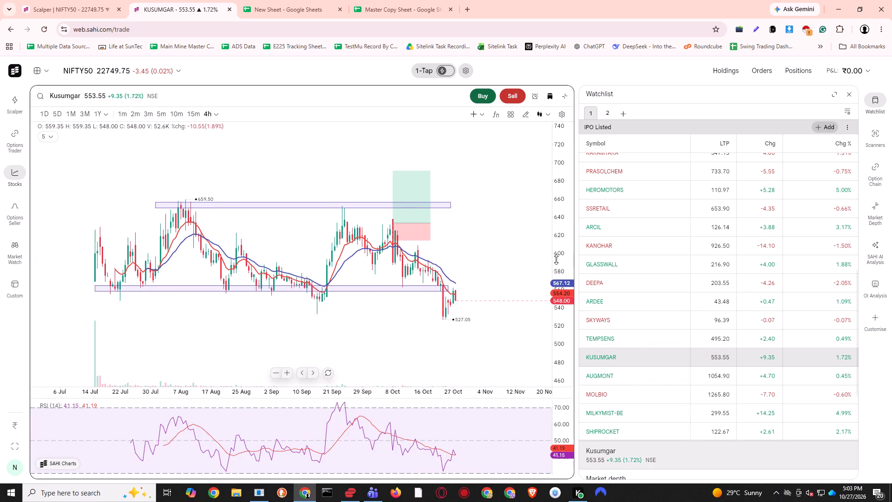
{"action": "left_click_drag", "start_coordinate": [557, 259], "coordinate": [554, 215]}
{"action": "scroll", "coordinate": [496, 251], "scroll_direction": "up", "scroll_amount": 5}
{"action": "left_click_drag", "start_coordinate": [558, 215], "coordinate": [555, 276]}
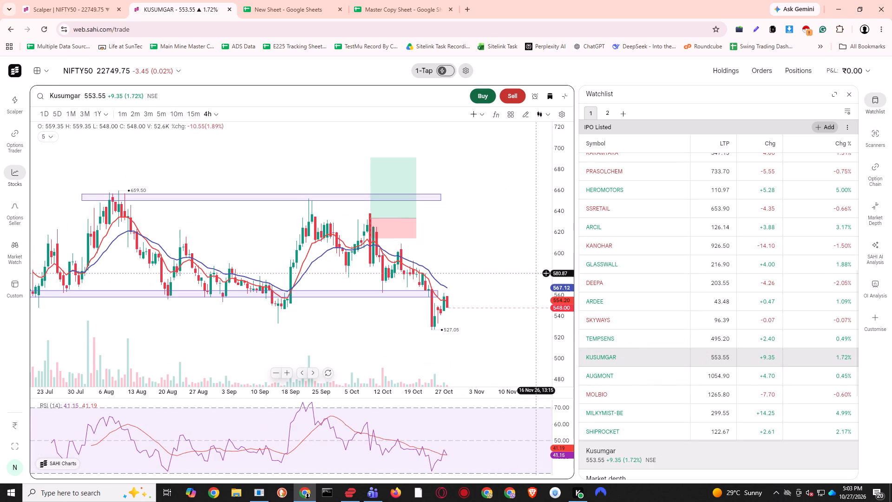
{"action": "scroll", "coordinate": [504, 244], "scroll_direction": "down", "scroll_amount": 1}
{"action": "left_click_drag", "start_coordinate": [486, 264], "coordinate": [492, 255]}
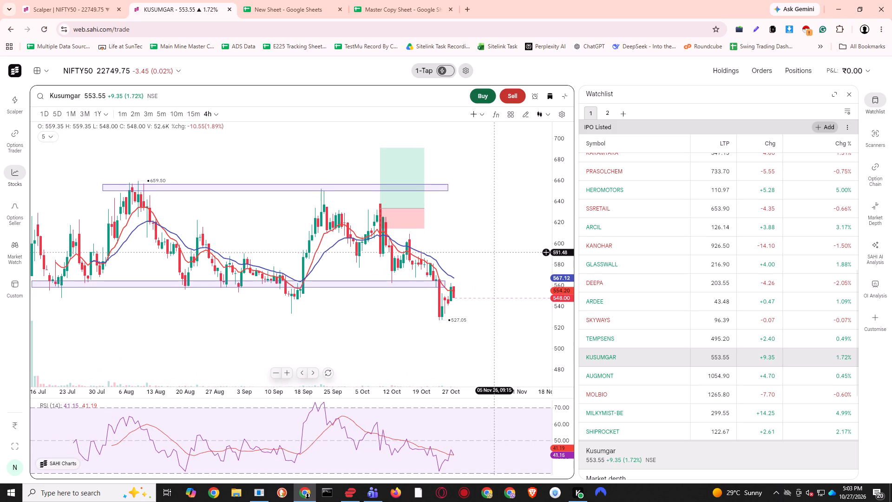
{"action": "scroll", "coordinate": [489, 253], "scroll_direction": "down", "scroll_amount": 2}
{"action": "left_click_drag", "start_coordinate": [561, 220], "coordinate": [557, 238]}
{"action": "scroll", "coordinate": [523, 238], "scroll_direction": "up", "scroll_amount": 1}
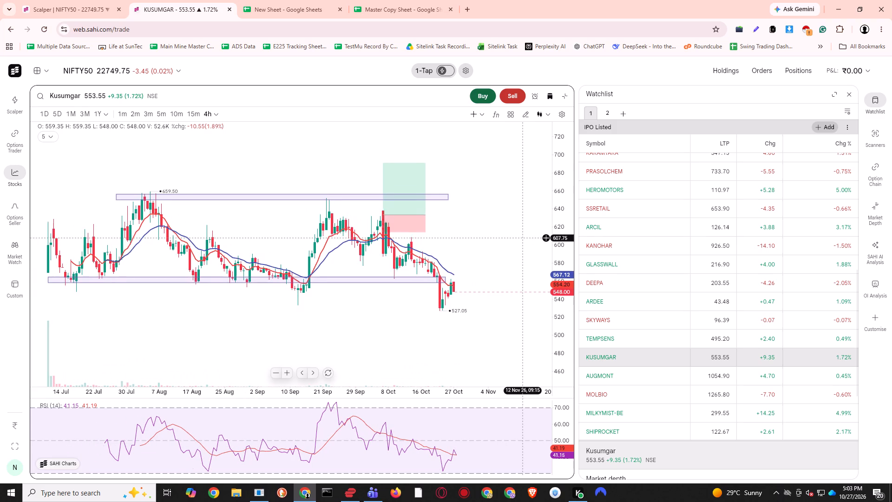
{"action": "scroll", "coordinate": [523, 238], "scroll_direction": "up", "scroll_amount": 1}
{"action": "left_click_drag", "start_coordinate": [562, 241], "coordinate": [554, 205]}
{"action": "scroll", "coordinate": [507, 225], "scroll_direction": "up", "scroll_amount": 4}
{"action": "left_click_drag", "start_coordinate": [477, 226], "coordinate": [466, 252]}
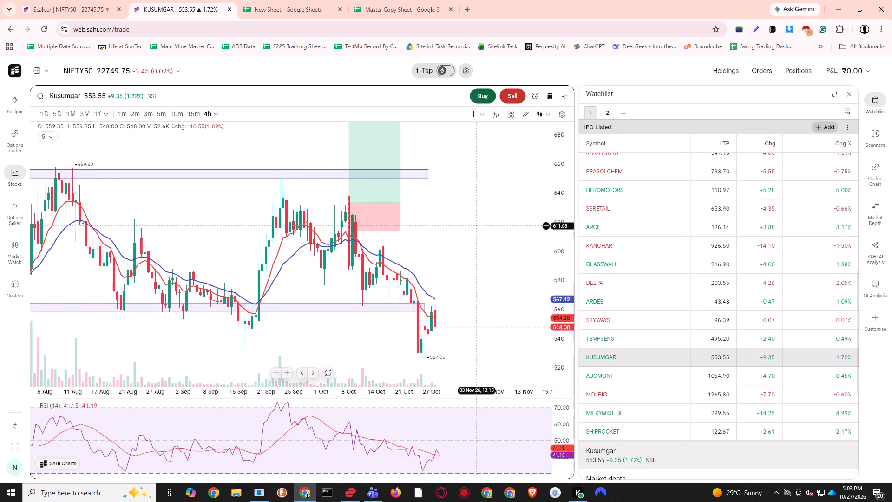
{"action": "left_click_drag", "start_coordinate": [466, 252], "coordinate": [470, 260]}
{"action": "left_click_drag", "start_coordinate": [561, 214], "coordinate": [560, 244]}
{"action": "left_click_drag", "start_coordinate": [494, 265], "coordinate": [492, 247]}
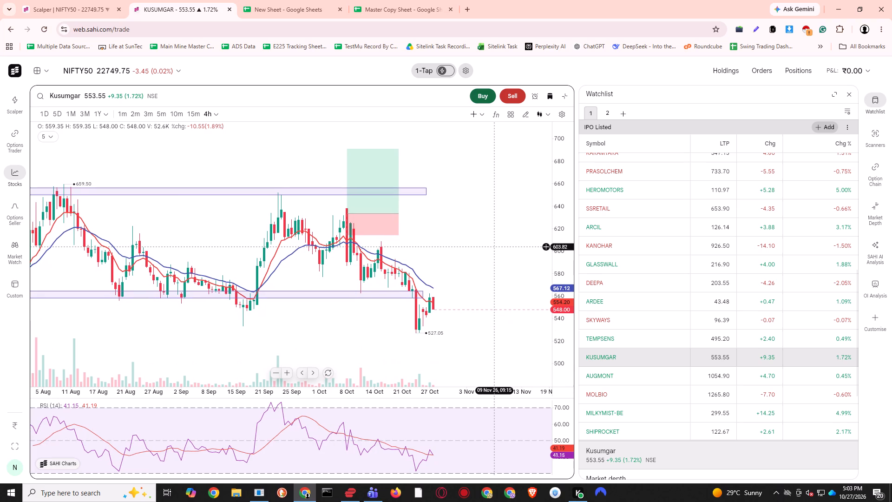
{"action": "scroll", "coordinate": [466, 254], "scroll_direction": "up", "scroll_amount": 1}
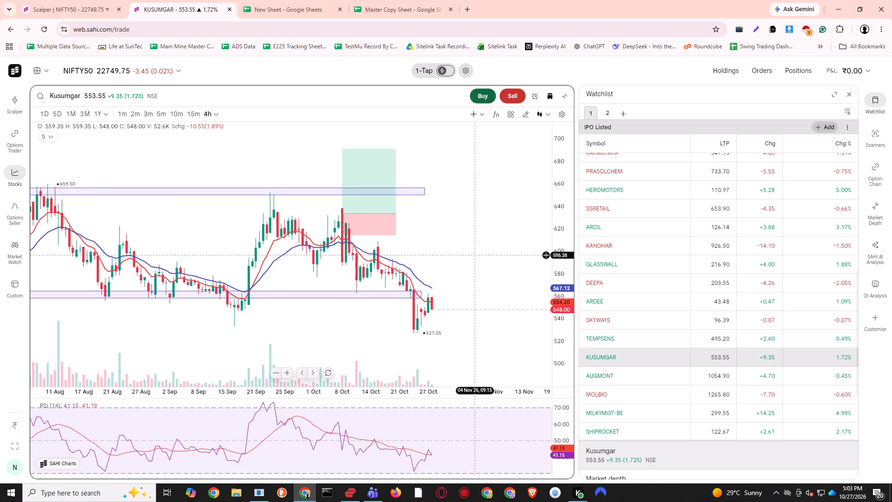
Extend both KUSUMGAR price zones, the lower near 560 and the upper near 653, forward to about 6 Nov.
{"action": "left_click_drag", "start_coordinate": [424, 293], "coordinate": [493, 297]}
{"action": "left_click", "coordinate": [498, 266]}
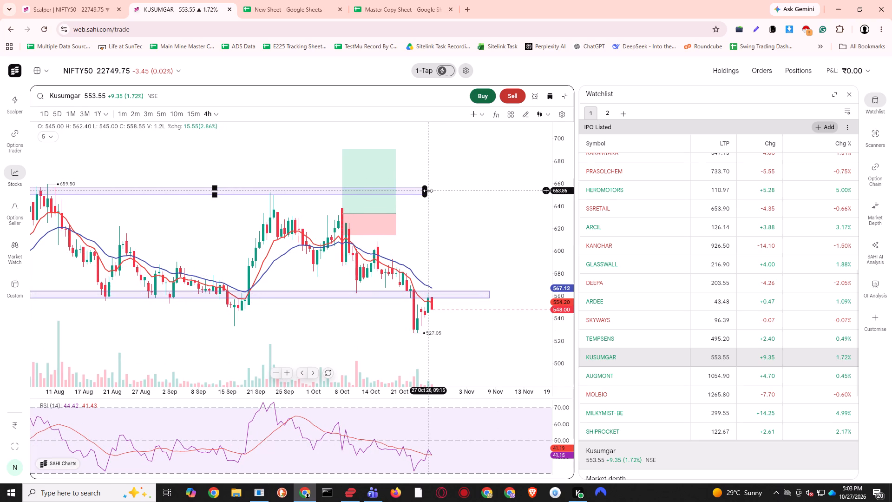
{"action": "left_click_drag", "start_coordinate": [428, 191], "coordinate": [495, 203]}
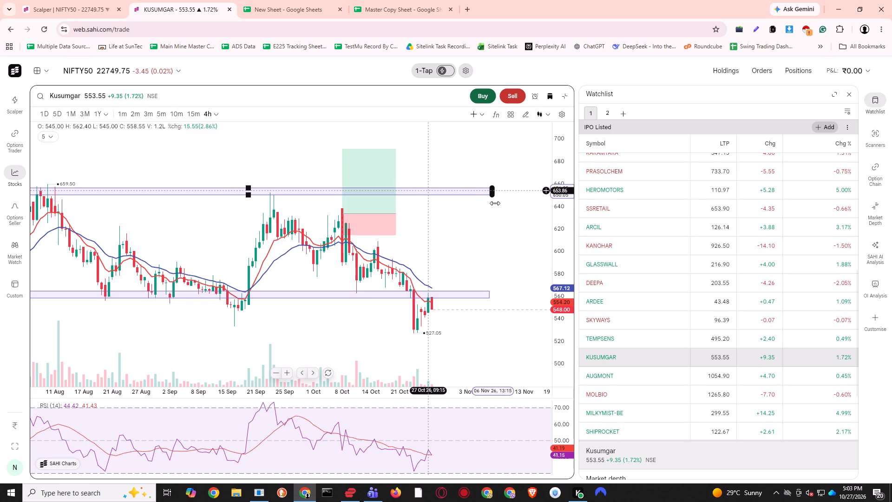
{"action": "left_click_drag", "start_coordinate": [495, 203], "coordinate": [492, 203]}
{"action": "left_click", "coordinate": [496, 240]}
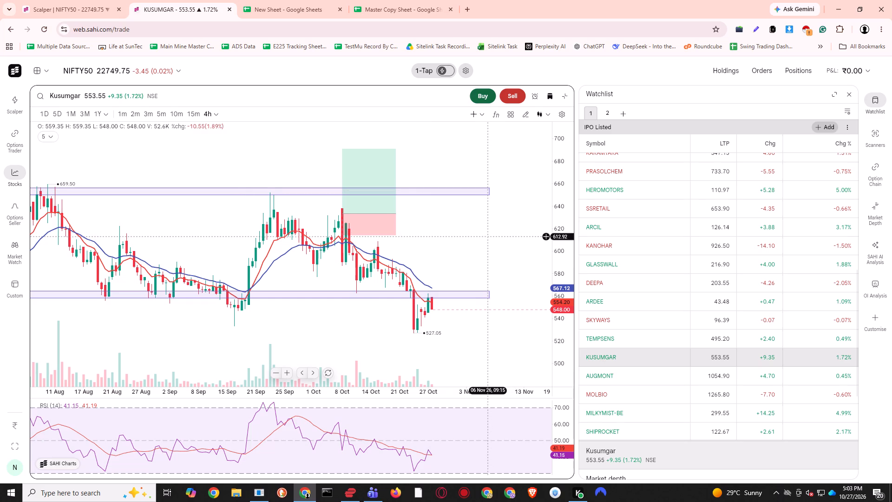
{"action": "left_click", "coordinate": [497, 241]}
Examine KUSUMGAR's price history and latest candles around the lower zone and the 527.05 low.
{"action": "scroll", "coordinate": [453, 244], "scroll_direction": "down", "scroll_amount": 3}
{"action": "left_click_drag", "start_coordinate": [468, 245], "coordinate": [492, 244]}
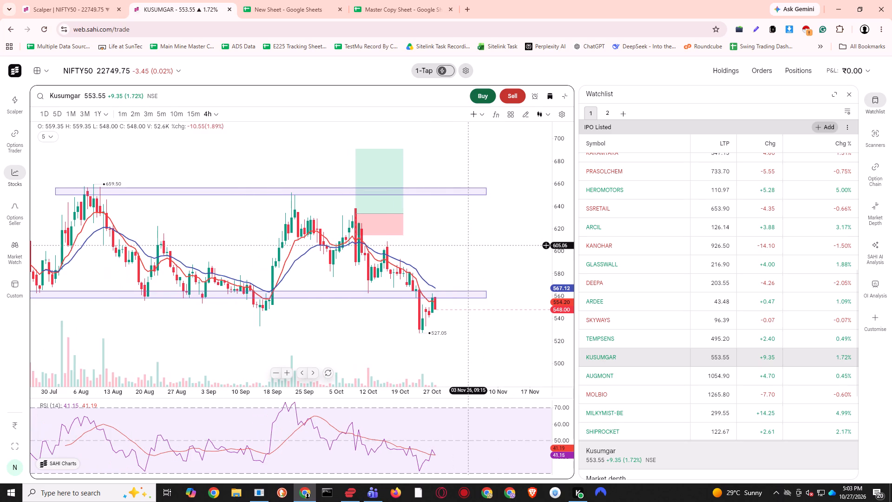
{"action": "left_click_drag", "start_coordinate": [492, 244], "coordinate": [517, 240]}
{"action": "scroll", "coordinate": [514, 240], "scroll_direction": "down", "scroll_amount": 4}
{"action": "scroll", "coordinate": [417, 328], "scroll_direction": "down", "scroll_amount": 1}
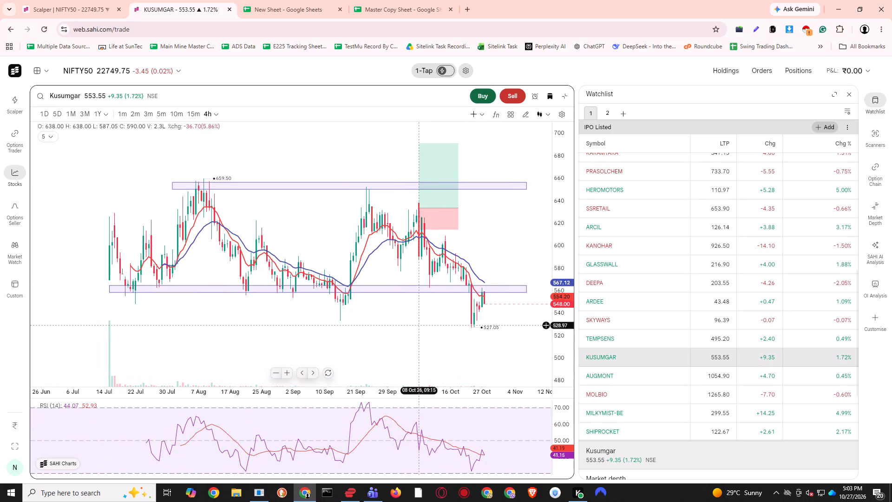
{"action": "scroll", "coordinate": [421, 324], "scroll_direction": "up", "scroll_amount": 7}
{"action": "left_click_drag", "start_coordinate": [423, 326], "coordinate": [389, 315]}
{"action": "scroll", "coordinate": [488, 330], "scroll_direction": "down", "scroll_amount": 1}
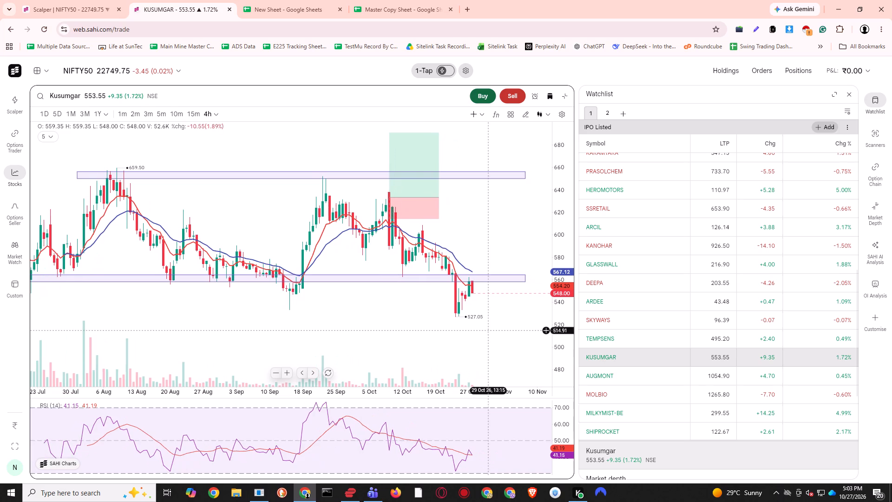
{"action": "left_click_drag", "start_coordinate": [472, 323], "coordinate": [396, 305]}
{"action": "scroll", "coordinate": [423, 310], "scroll_direction": "up", "scroll_amount": 6}
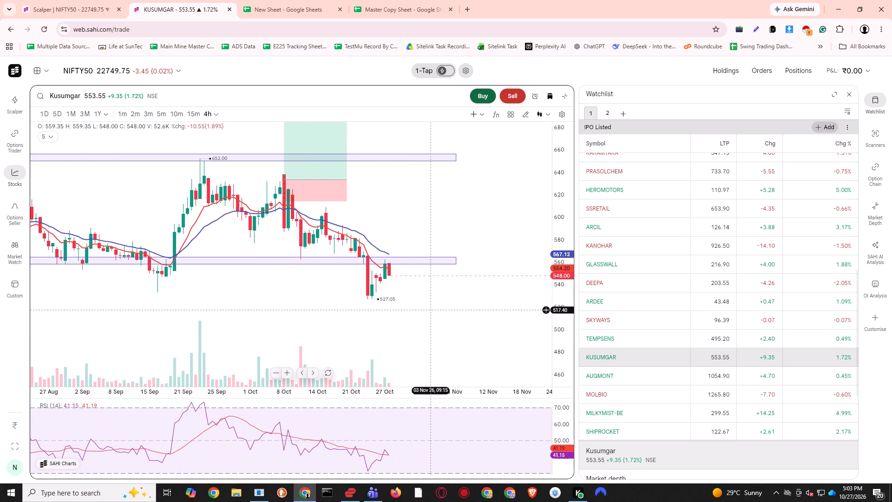
{"action": "left_click", "coordinate": [425, 292]}
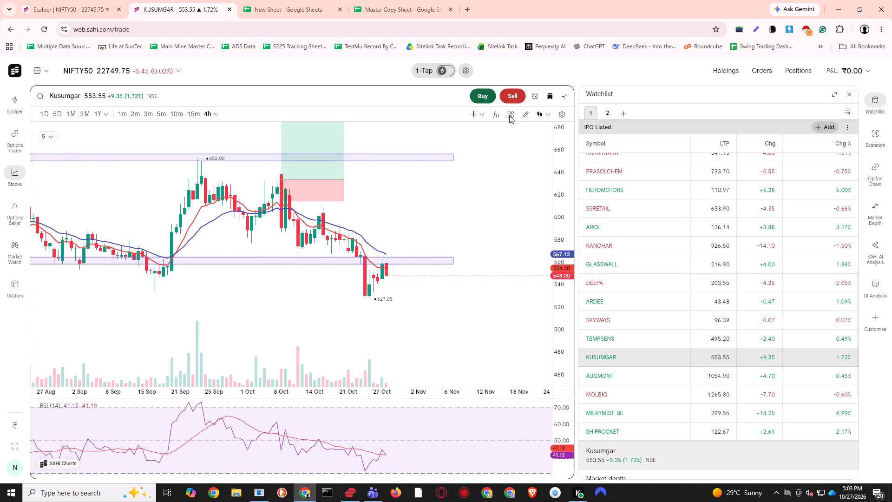
Place a short position on KUSUMGAR at the latest 27 Oct candle, with entry at about 522.35, below the 527.05 low.
{"action": "left_click", "coordinate": [525, 113]}
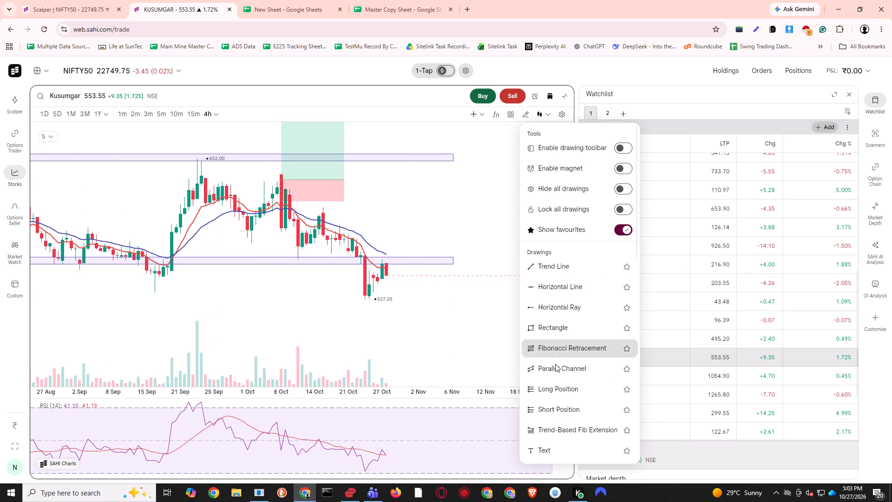
{"action": "left_click", "coordinate": [560, 408]}
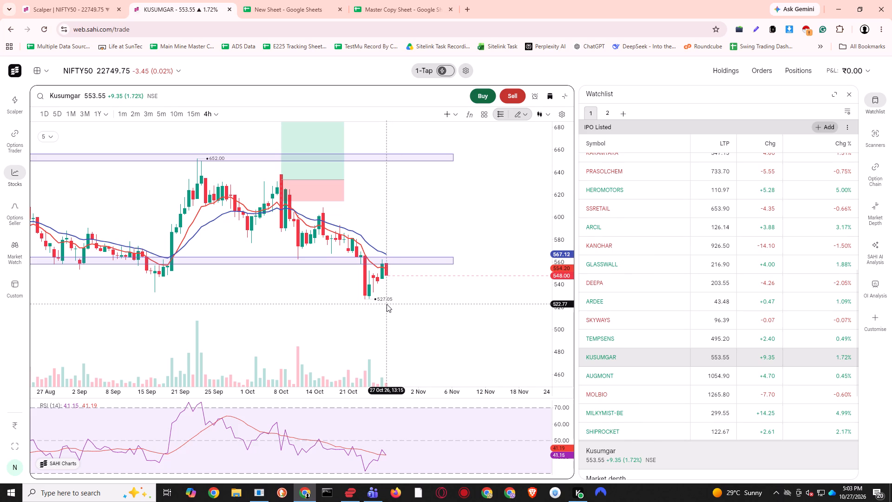
{"action": "left_click", "coordinate": [387, 304]}
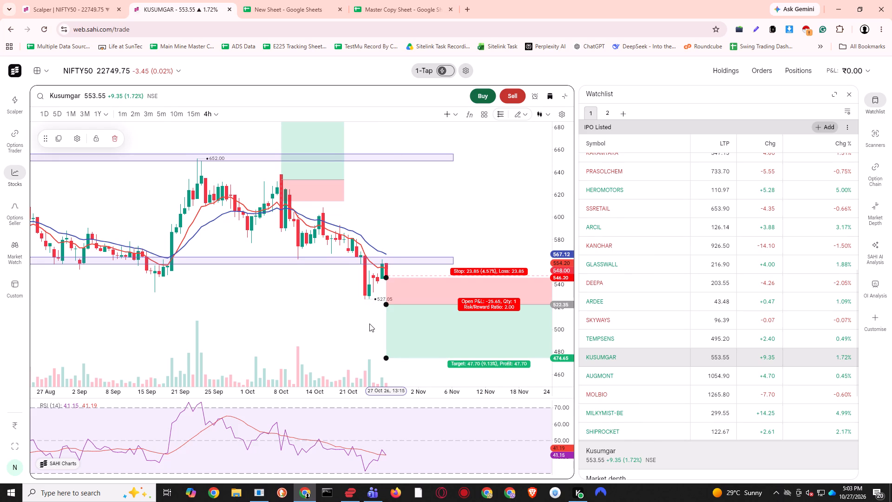
Shorten the KUSUMGAR short position so that it ends at about 5 Nov.
{"action": "left_click_drag", "start_coordinate": [369, 324], "coordinate": [251, 301]}
{"action": "left_click_drag", "start_coordinate": [474, 283], "coordinate": [361, 274]}
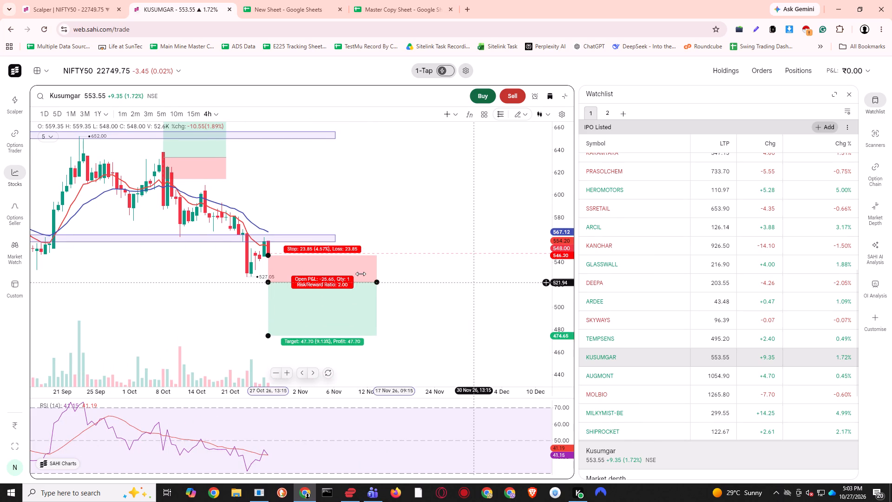
{"action": "left_click_drag", "start_coordinate": [361, 274], "coordinate": [331, 282]}
Set the KUSUMGAR short position's stop at about 540.40 and its target at about 473.81.
{"action": "left_click_drag", "start_coordinate": [378, 262], "coordinate": [439, 267]}
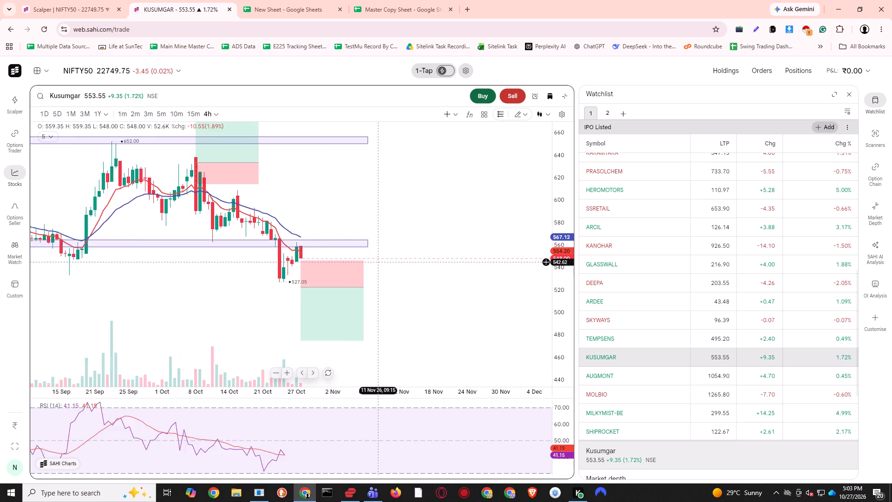
{"action": "left_click_drag", "start_coordinate": [439, 267], "coordinate": [479, 267]}
{"action": "left_click_drag", "start_coordinate": [367, 262], "coordinate": [374, 264]}
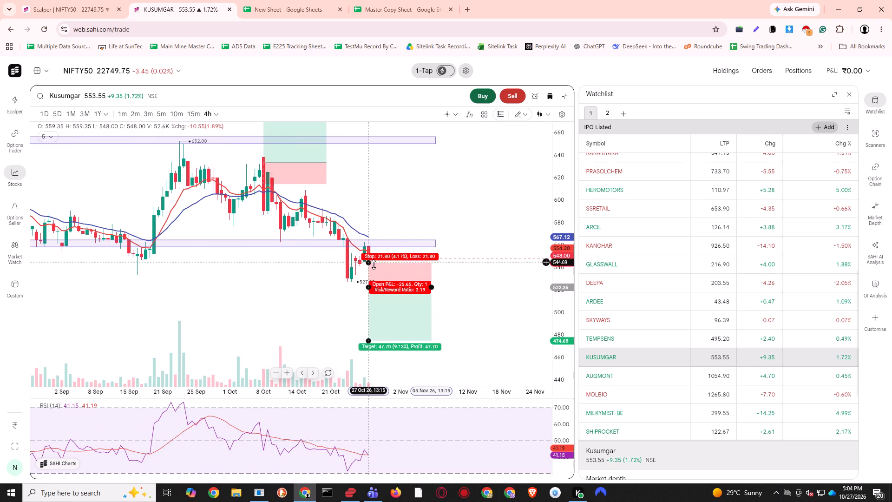
{"action": "left_click_drag", "start_coordinate": [374, 264], "coordinate": [376, 269]}
{"action": "left_click", "coordinate": [488, 276]}
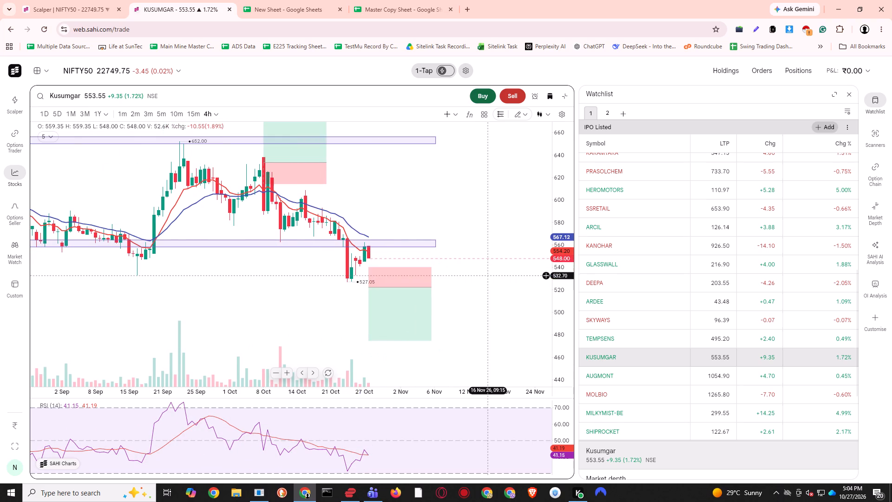
{"action": "left_click_drag", "start_coordinate": [369, 340], "coordinate": [370, 324]}
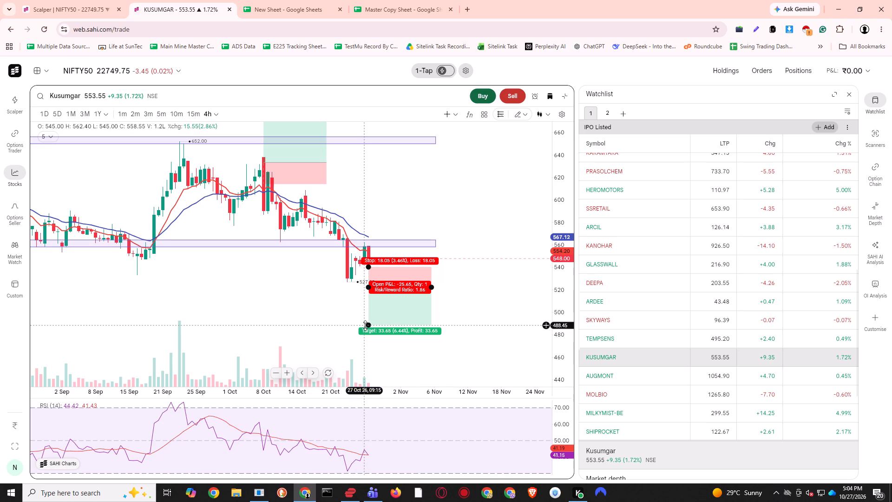
{"action": "left_click_drag", "start_coordinate": [369, 326], "coordinate": [368, 343]}
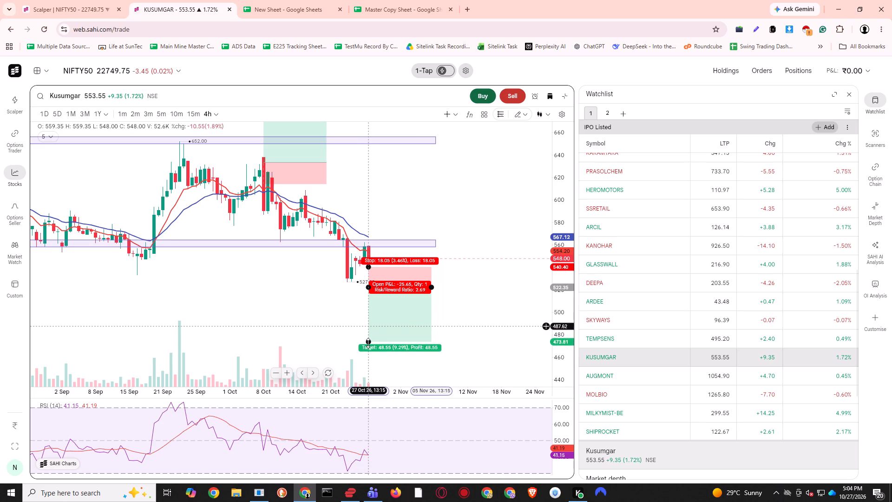
{"action": "left_click", "coordinate": [500, 324]}
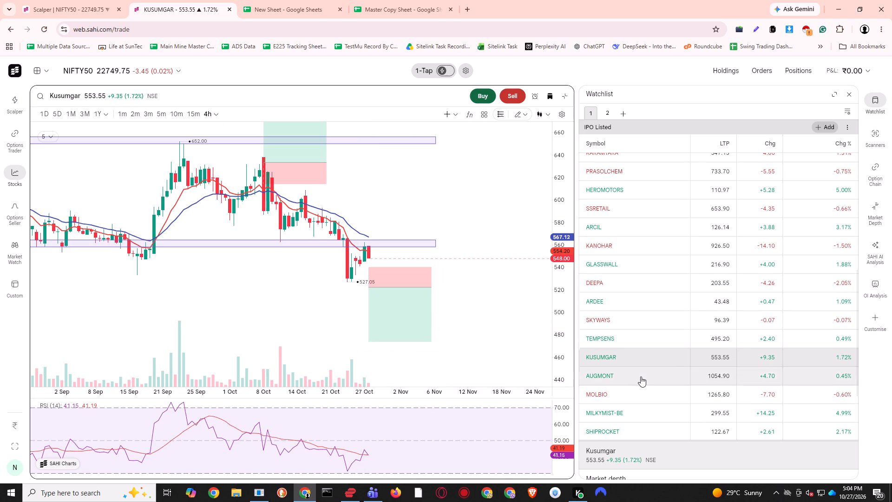
Open the AUGMONT 4-hour chart and examine its latest candles against the existing long position and moving averages.
{"action": "left_click", "coordinate": [641, 376]}
{"action": "scroll", "coordinate": [415, 273], "scroll_direction": "down", "scroll_amount": 1}
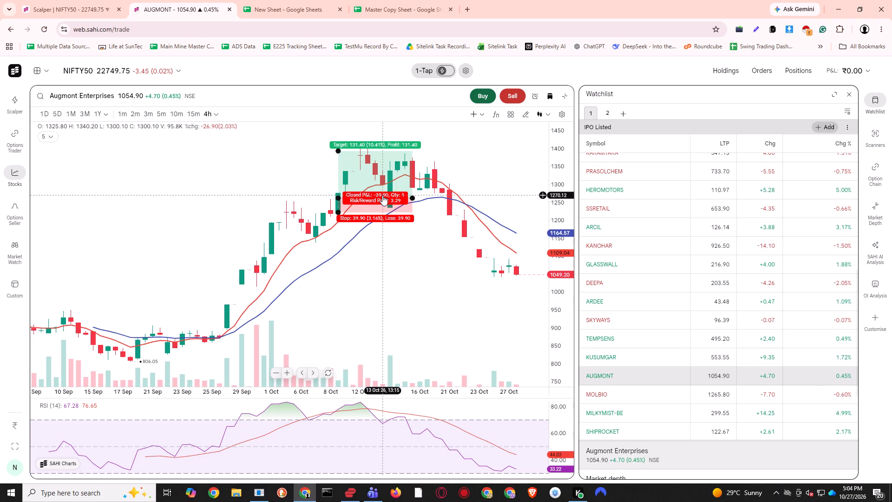
{"action": "left_click", "coordinate": [431, 293]}
{"action": "scroll", "coordinate": [433, 292], "scroll_direction": "down", "scroll_amount": 4}
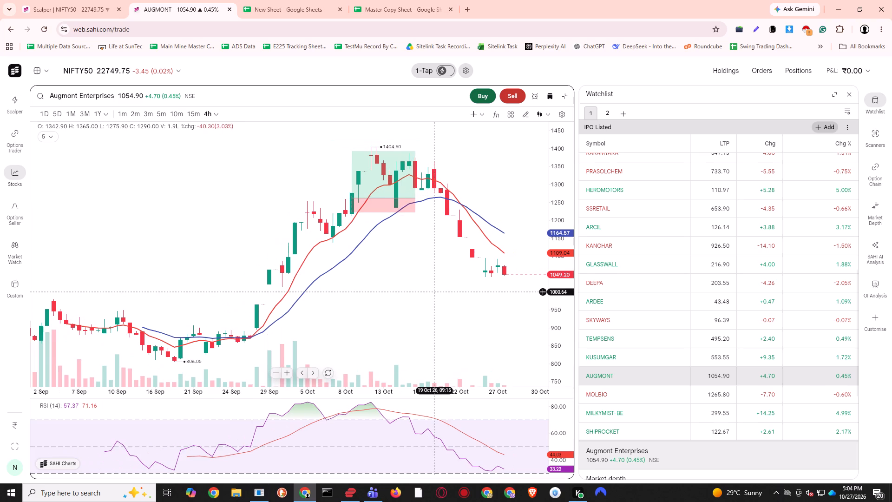
{"action": "scroll", "coordinate": [429, 279], "scroll_direction": "up", "scroll_amount": 1}
{"action": "left_click_drag", "start_coordinate": [427, 279], "coordinate": [418, 279]}
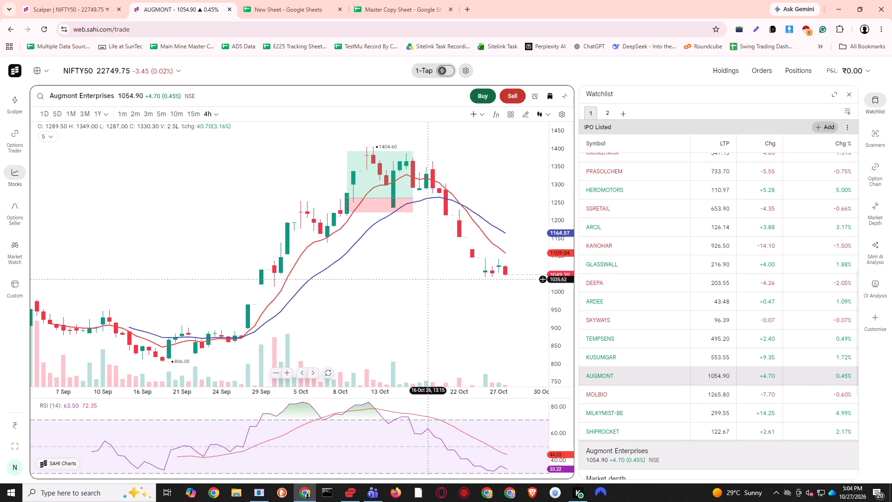
{"action": "left_click_drag", "start_coordinate": [418, 279], "coordinate": [370, 275]}
{"action": "scroll", "coordinate": [501, 264], "scroll_direction": "up", "scroll_amount": 1}
{"action": "scroll", "coordinate": [495, 265], "scroll_direction": "down", "scroll_amount": 5}
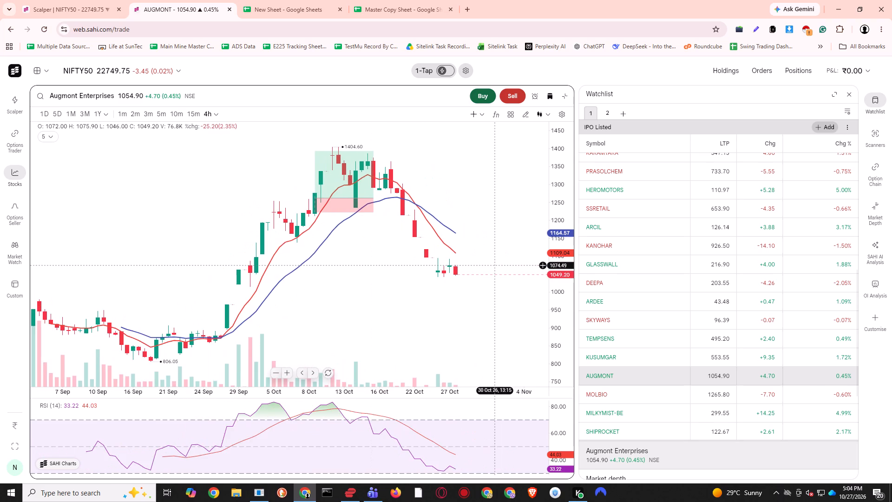
{"action": "scroll", "coordinate": [495, 265], "scroll_direction": "down", "scroll_amount": 1}
{"action": "scroll", "coordinate": [497, 265], "scroll_direction": "up", "scroll_amount": 1}
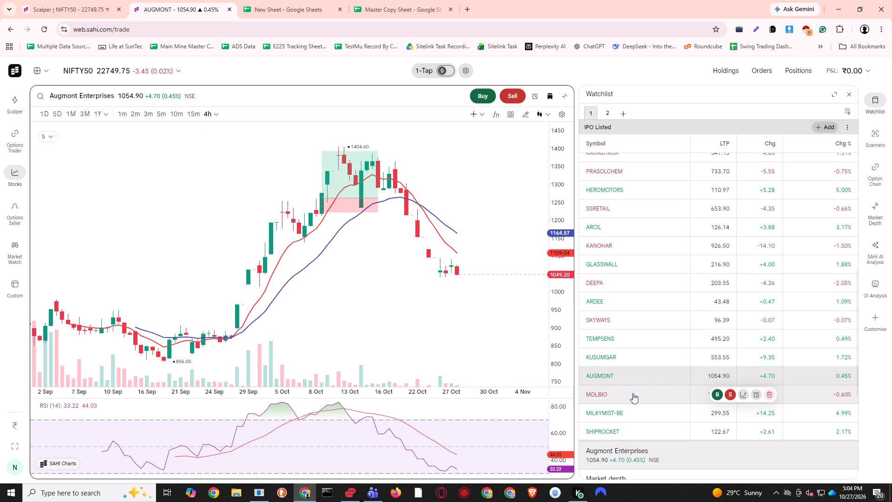
Open the MOLBIO 4-hour chart and examine its recent price action against the two long positions, zone and moving averages.
{"action": "left_click", "coordinate": [633, 393]}
{"action": "scroll", "coordinate": [454, 277], "scroll_direction": "up", "scroll_amount": 1}
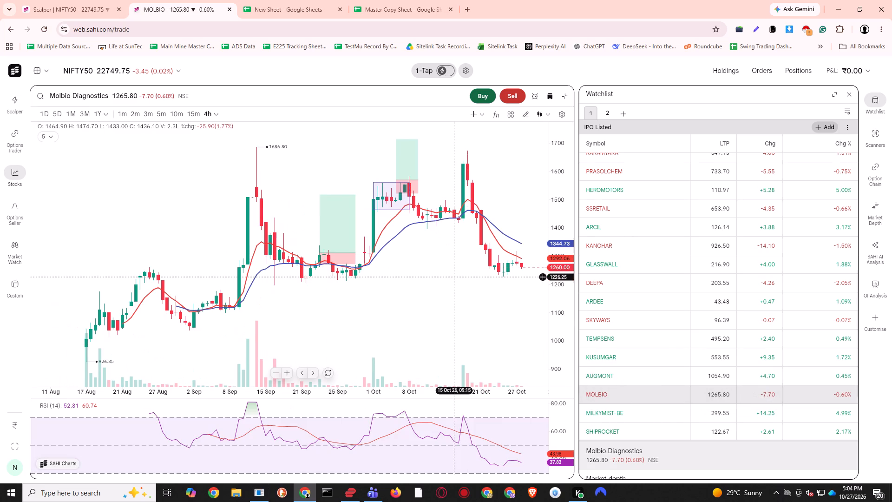
{"action": "left_click_drag", "start_coordinate": [453, 277], "coordinate": [407, 274]}
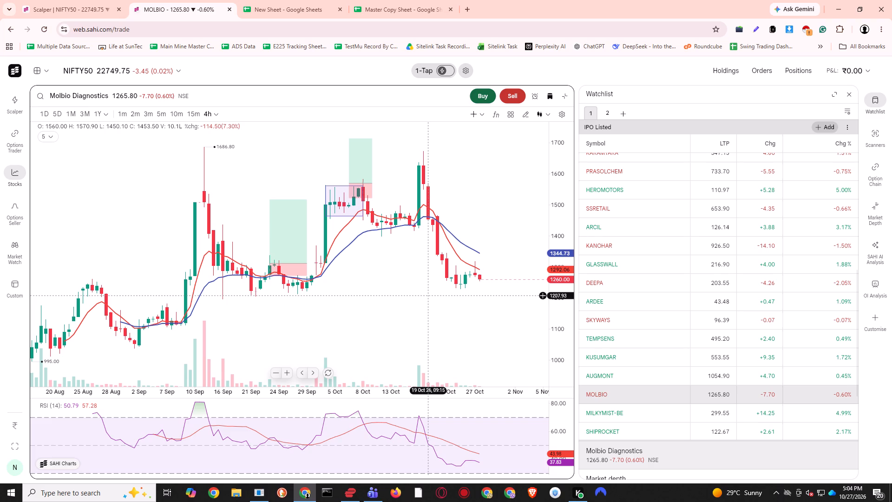
{"action": "scroll", "coordinate": [431, 296], "scroll_direction": "up", "scroll_amount": 1}
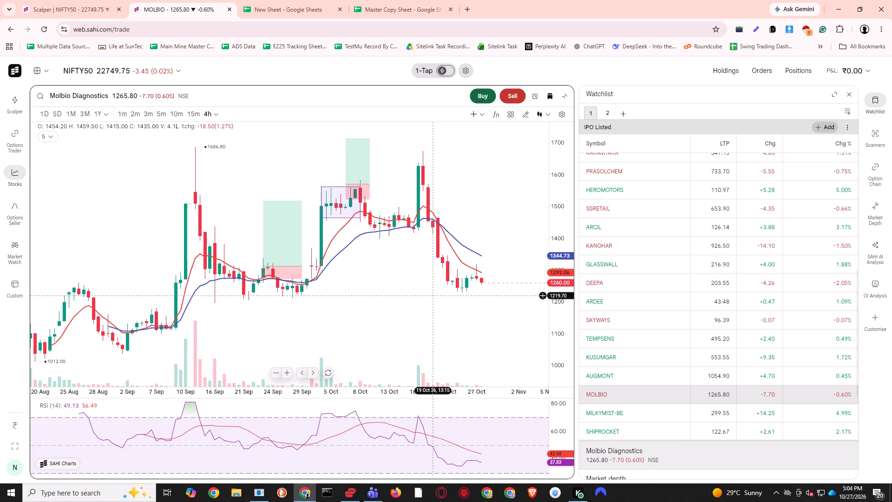
{"action": "scroll", "coordinate": [431, 296], "scroll_direction": "up", "scroll_amount": 1}
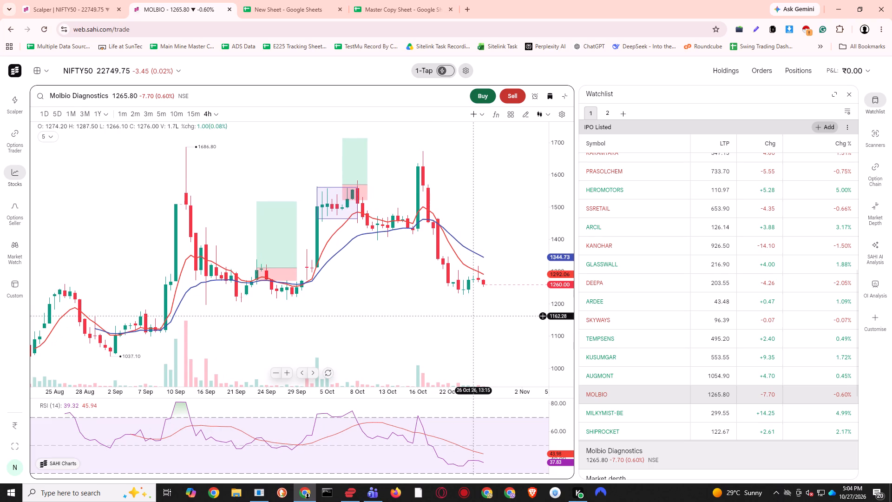
{"action": "left_click_drag", "start_coordinate": [479, 322], "coordinate": [458, 313]}
Open the MILKYMIST-BE 4-hour chart and examine its latest candles around the moving averages.
{"action": "left_click", "coordinate": [613, 410]}
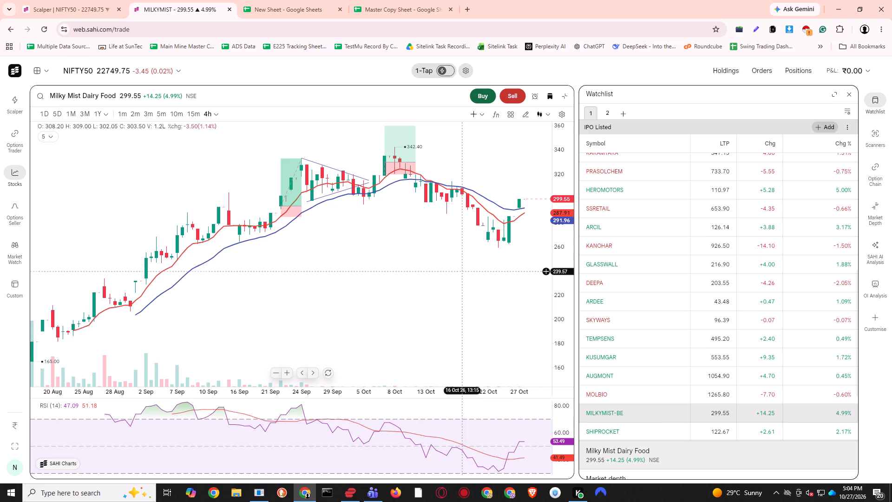
{"action": "scroll", "coordinate": [458, 262], "scroll_direction": "up", "scroll_amount": 1}
{"action": "left_click_drag", "start_coordinate": [463, 264], "coordinate": [362, 257]}
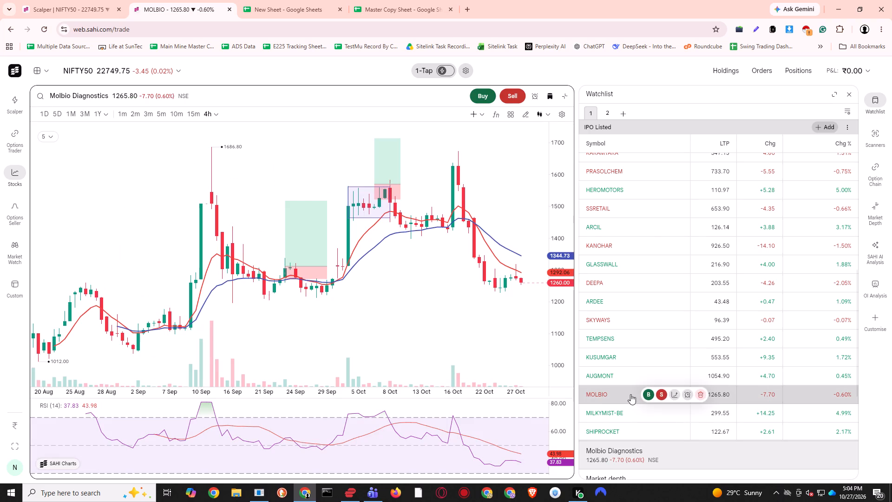
Open the SHIPROCKET 4-hour chart and examine the existing short position against the latest candles.
{"action": "scroll", "coordinate": [606, 348], "scroll_direction": "down", "scroll_amount": 2}
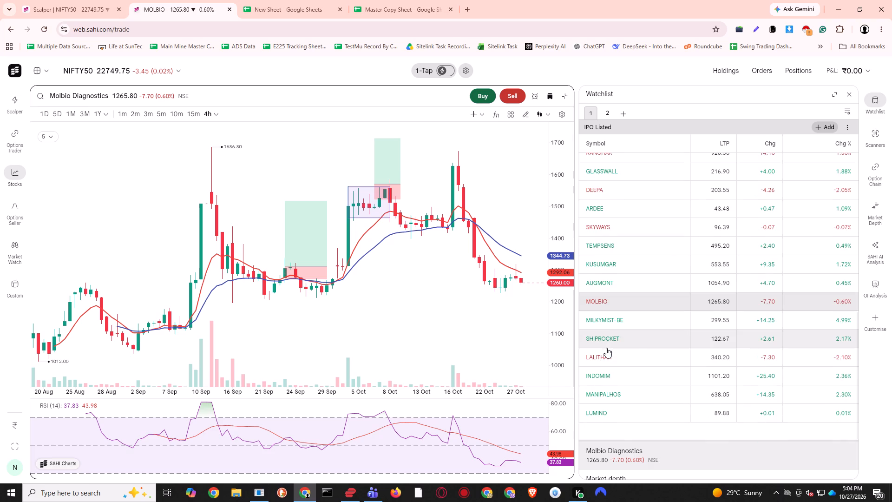
{"action": "left_click", "coordinate": [595, 337]}
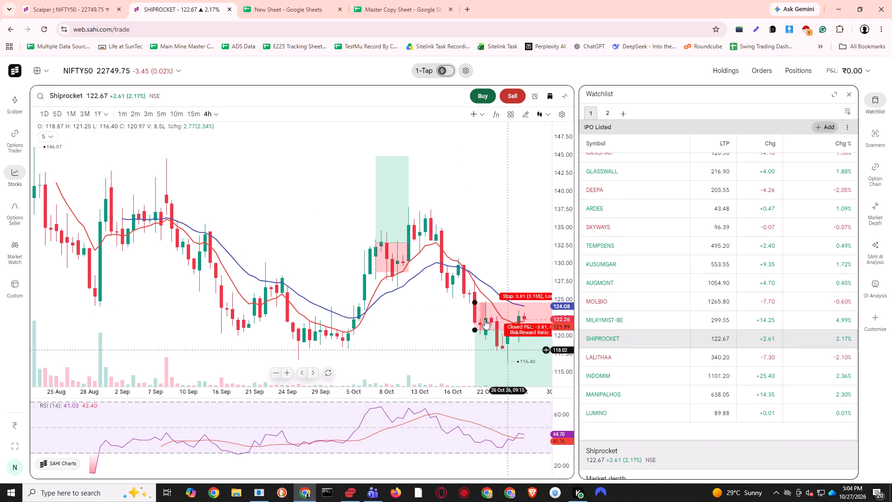
{"action": "left_click_drag", "start_coordinate": [552, 214], "coordinate": [557, 255]}
{"action": "left_click_drag", "start_coordinate": [511, 245], "coordinate": [398, 152]}
{"action": "scroll", "coordinate": [434, 214], "scroll_direction": "down", "scroll_amount": 2}
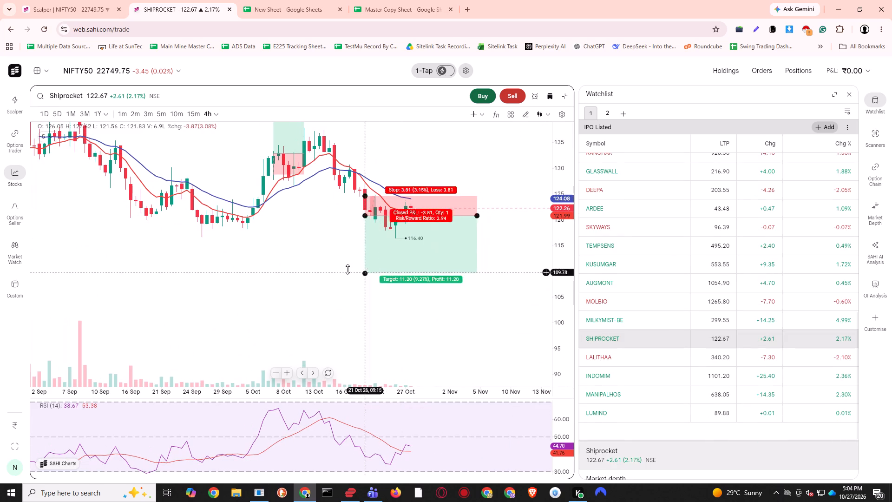
{"action": "left_click_drag", "start_coordinate": [321, 248], "coordinate": [312, 254]}
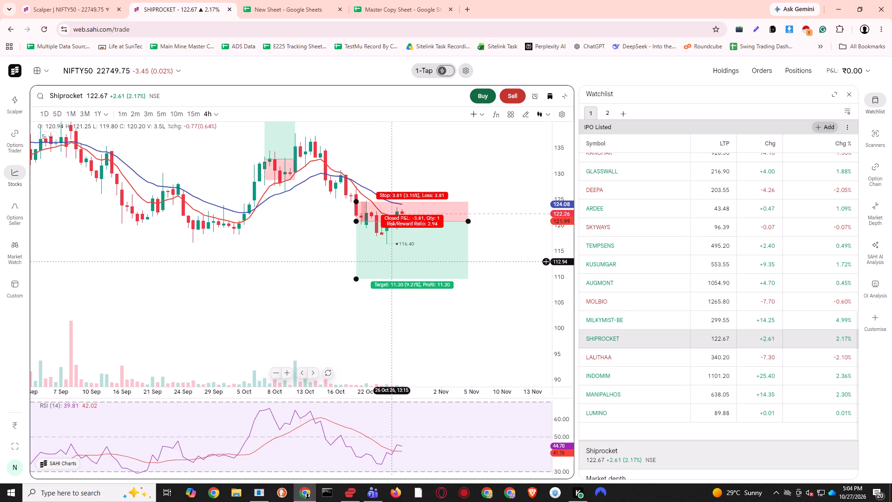
Open the LALITHAA 4-hour chart and shift its short position four candles forward, starting at 23 Oct 09:15.
{"action": "left_click", "coordinate": [612, 358]}
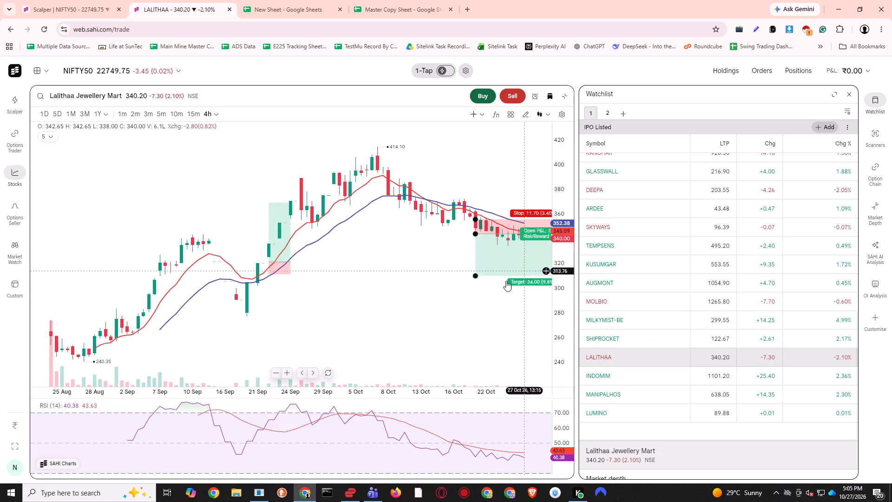
{"action": "scroll", "coordinate": [489, 288], "scroll_direction": "down", "scroll_amount": 3}
{"action": "left_click_drag", "start_coordinate": [504, 311], "coordinate": [454, 309]}
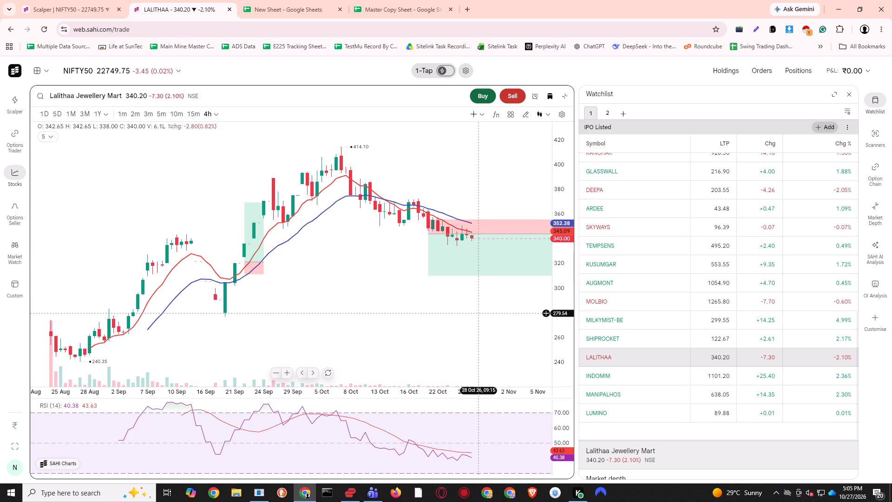
{"action": "left_click", "coordinate": [480, 257]}
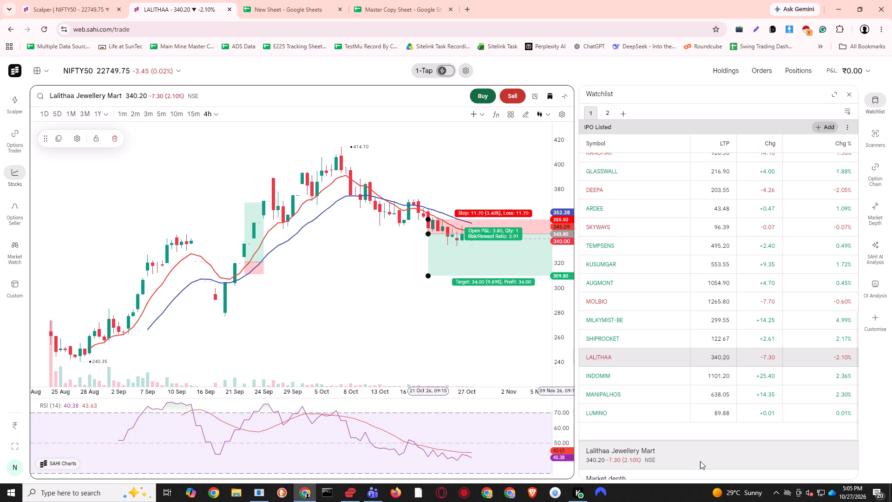
{"action": "key", "text": "Right"}
{"action": "key", "text": "Right"}
{"action": "key", "text": "Right"}
{"action": "key", "text": "Right"}
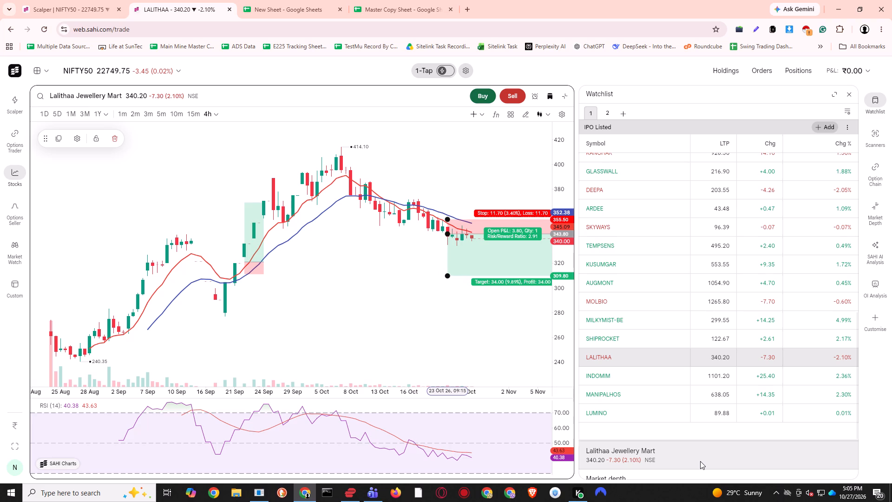
{"action": "left_click", "coordinate": [416, 297]}
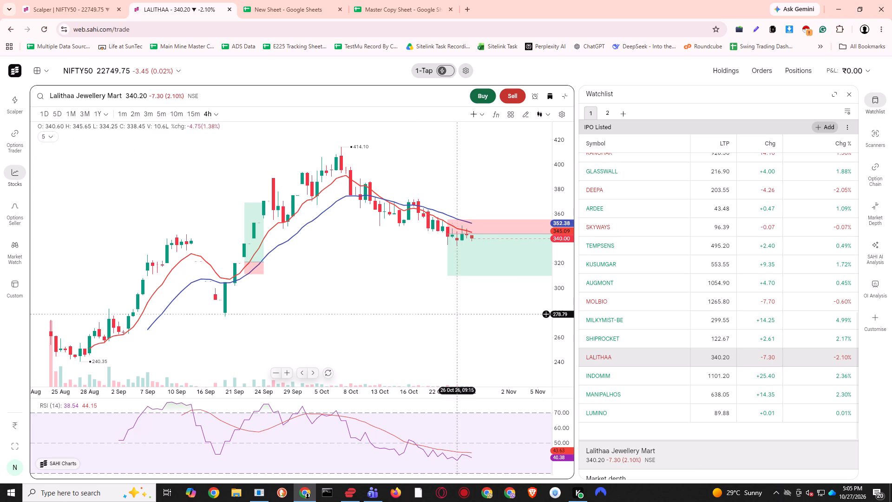
{"action": "left_click_drag", "start_coordinate": [492, 317], "coordinate": [456, 317]}
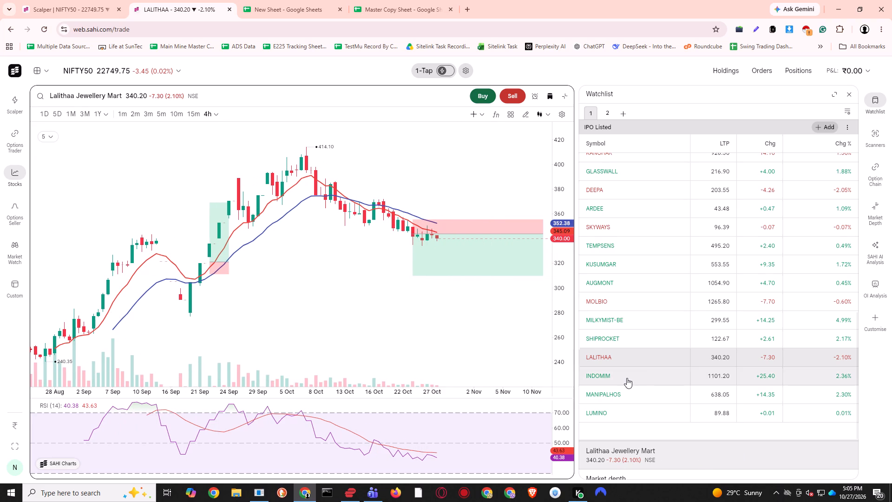
Open the INDOMIM 4-hour chart and examine its latest candles against the trend line and moving averages.
{"action": "left_click", "coordinate": [625, 377]}
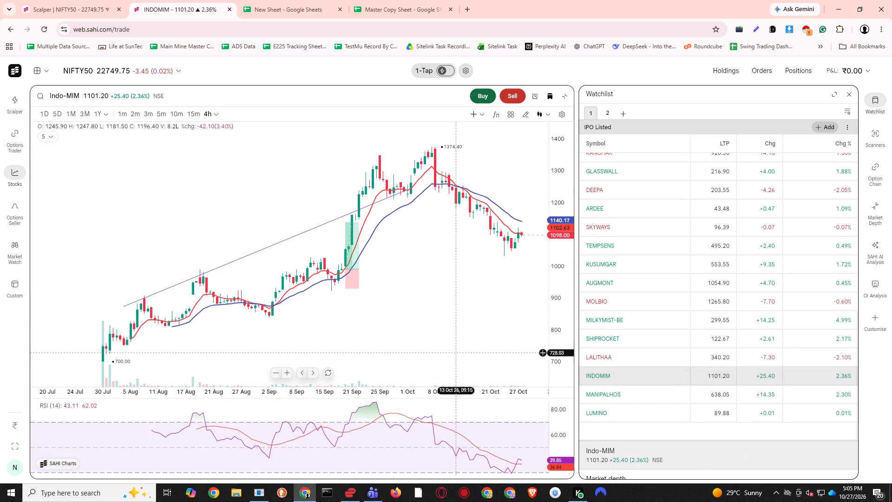
{"action": "left_click_drag", "start_coordinate": [455, 297], "coordinate": [389, 284]}
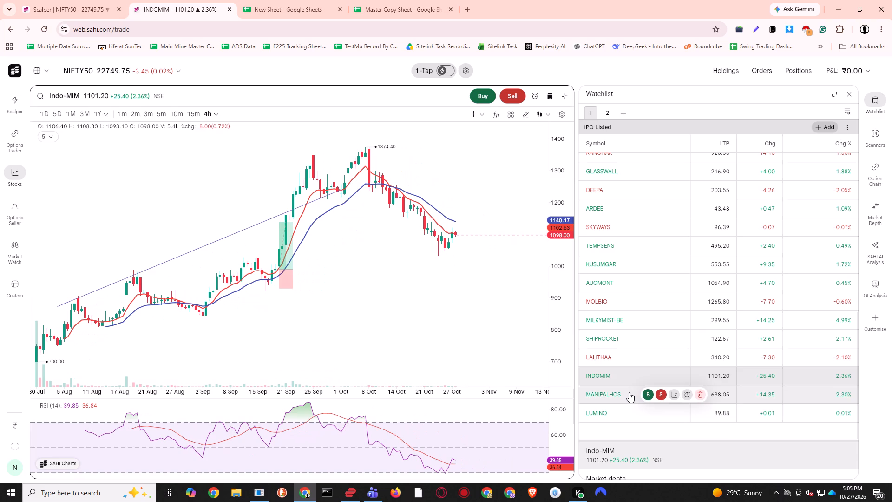
Open the MANIPALHOS 4-hour chart and extend its price zone near 650 forward to about 2 Nov.
{"action": "left_click", "coordinate": [629, 392]}
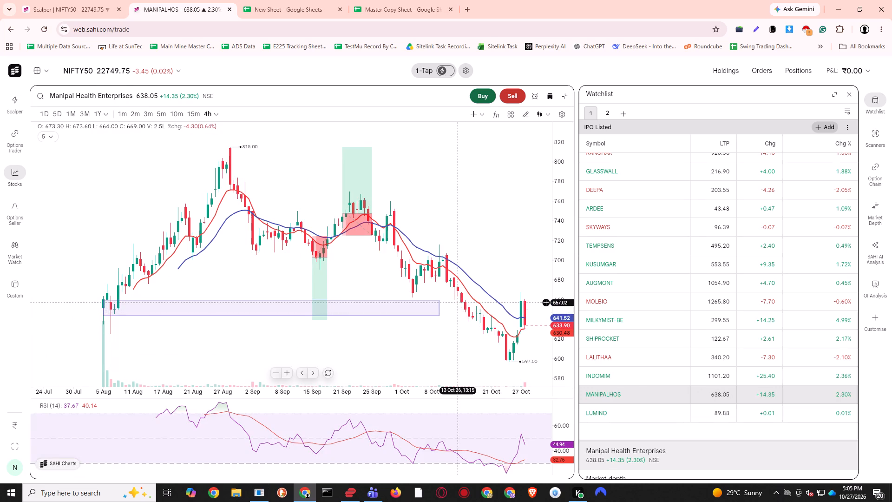
{"action": "scroll", "coordinate": [459, 303], "scroll_direction": "up", "scroll_amount": 1}
{"action": "left_click_drag", "start_coordinate": [485, 254], "coordinate": [404, 248]}
{"action": "scroll", "coordinate": [429, 256], "scroll_direction": "down", "scroll_amount": 4}
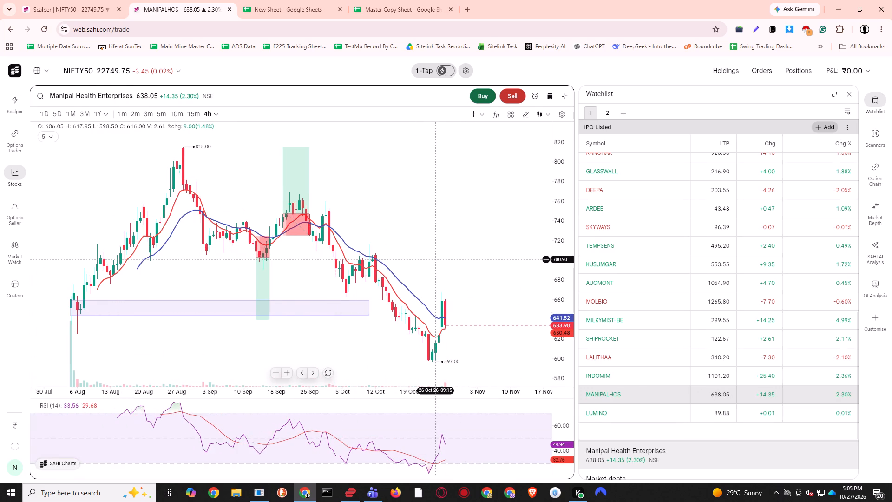
{"action": "scroll", "coordinate": [436, 259], "scroll_direction": "down", "scroll_amount": 1}
{"action": "left_click_drag", "start_coordinate": [371, 307], "coordinate": [407, 309]}
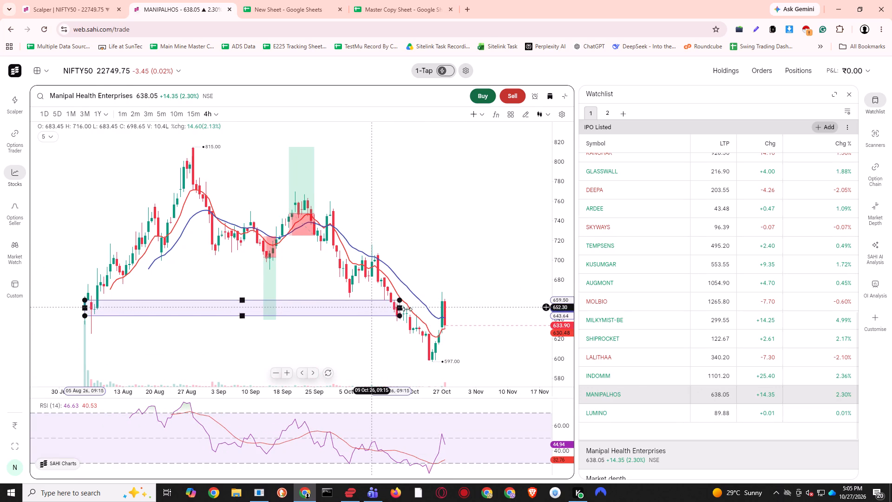
{"action": "left_click_drag", "start_coordinate": [407, 309], "coordinate": [469, 309]}
{"action": "left_click", "coordinate": [497, 278]}
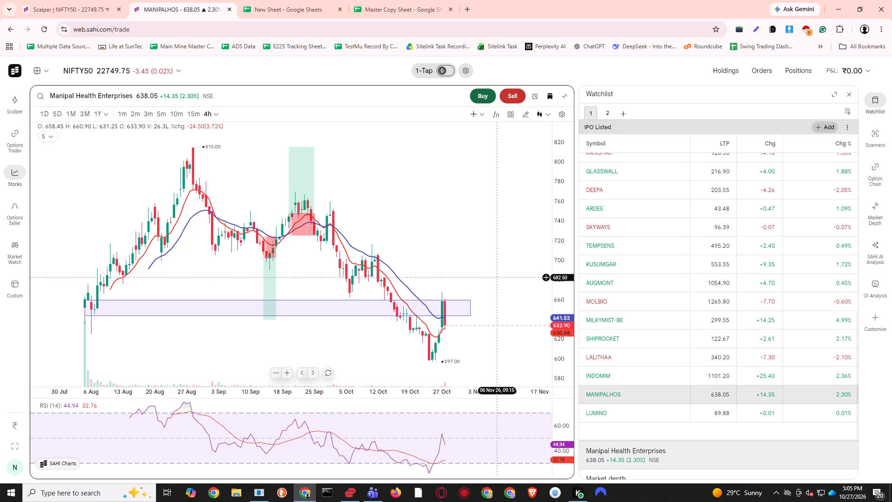
Examine the latest MANIPALHOS 4-hour candles against the price zone and moving averages.
{"action": "scroll", "coordinate": [497, 278], "scroll_direction": "up", "scroll_amount": 9}
{"action": "left_click_drag", "start_coordinate": [505, 299], "coordinate": [487, 282]}
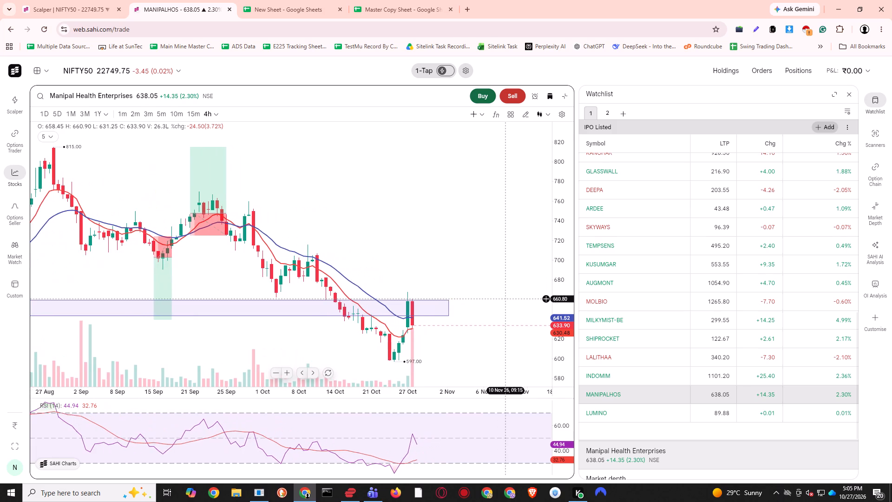
{"action": "left_click_drag", "start_coordinate": [487, 282], "coordinate": [479, 269]}
Open the LUMINO 4-hour chart and examine its latest candles against the descending channel lines.
{"action": "left_click", "coordinate": [605, 413]}
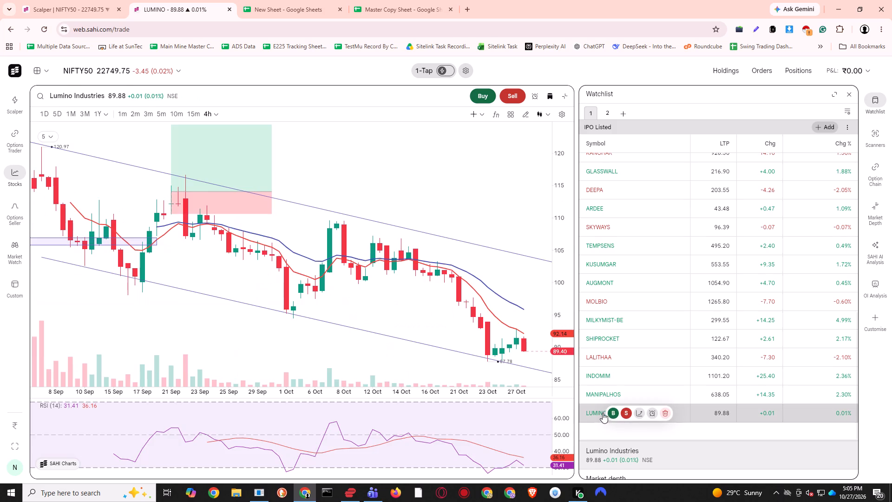
{"action": "scroll", "coordinate": [428, 209], "scroll_direction": "down", "scroll_amount": 20}
{"action": "scroll", "coordinate": [428, 209], "scroll_direction": "down", "scroll_amount": 8}
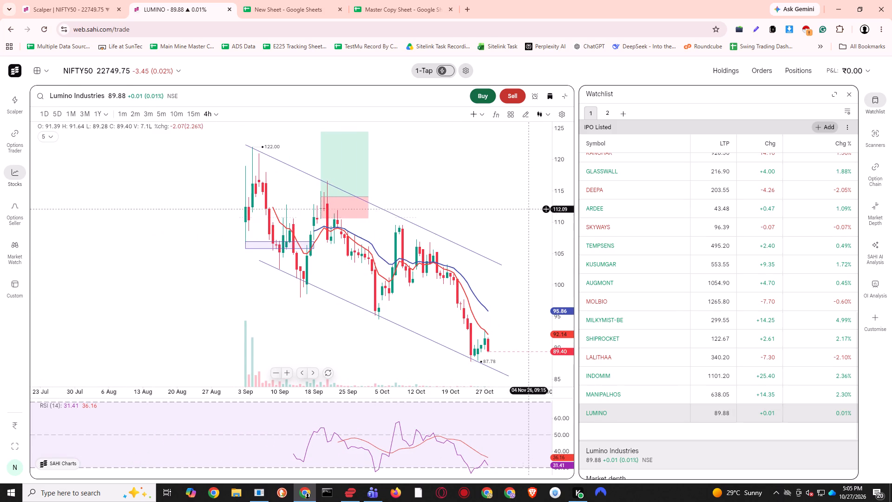
{"action": "left_click_drag", "start_coordinate": [556, 190], "coordinate": [555, 219]}
{"action": "left_click_drag", "start_coordinate": [513, 211], "coordinate": [465, 194]}
{"action": "scroll", "coordinate": [468, 198], "scroll_direction": "down", "scroll_amount": 3}
{"action": "left_click", "coordinate": [502, 265]}
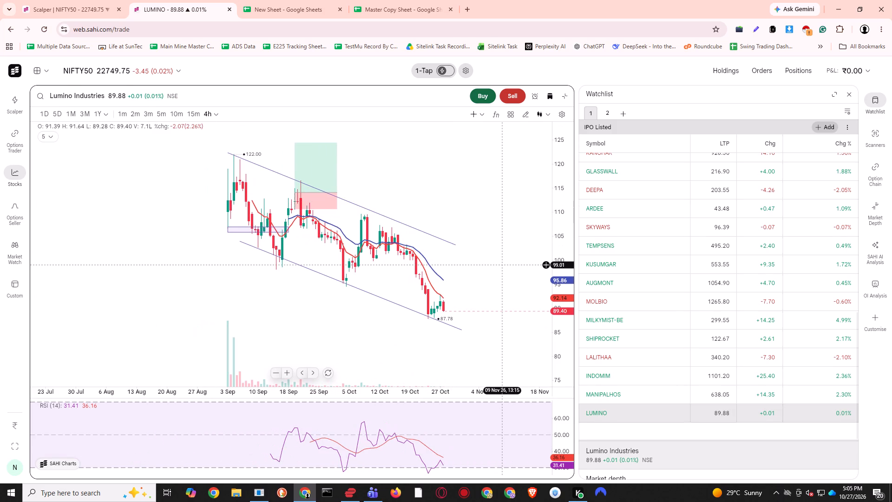
{"action": "scroll", "coordinate": [502, 265], "scroll_direction": "up", "scroll_amount": 1}
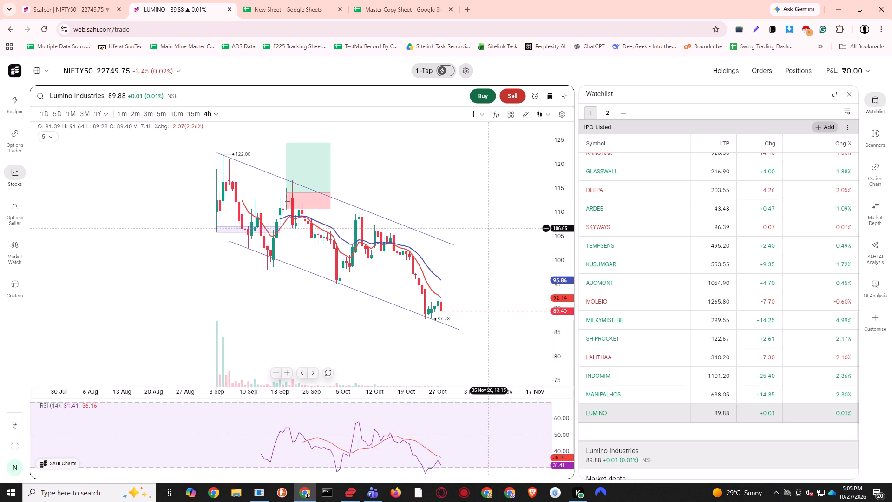
{"action": "left_click_drag", "start_coordinate": [508, 231], "coordinate": [485, 224]}
Find ARMEE in the IPO Listed watchlist, open its 4-hour chart and examine the candles against the price zone.
{"action": "scroll", "coordinate": [744, 331], "scroll_direction": "down", "scroll_amount": 3}
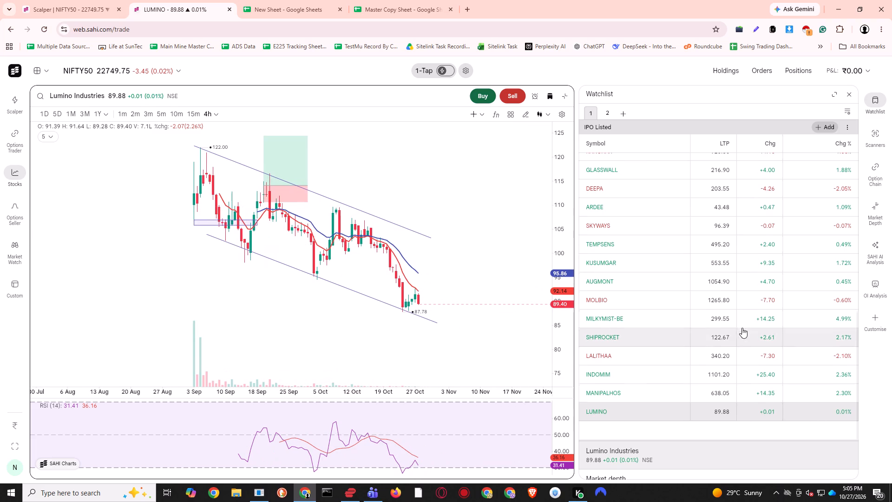
{"action": "scroll", "coordinate": [742, 328], "scroll_direction": "down", "scroll_amount": 4}
{"action": "scroll", "coordinate": [727, 311], "scroll_direction": "up", "scroll_amount": 1}
{"action": "scroll", "coordinate": [699, 313], "scroll_direction": "up", "scroll_amount": 20}
{"action": "scroll", "coordinate": [699, 313], "scroll_direction": "up", "scroll_amount": 6}
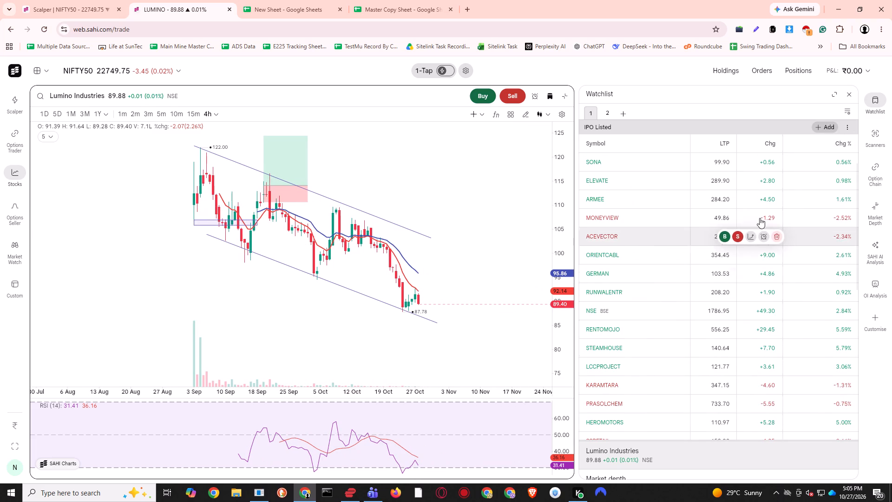
{"action": "left_click", "coordinate": [611, 195]}
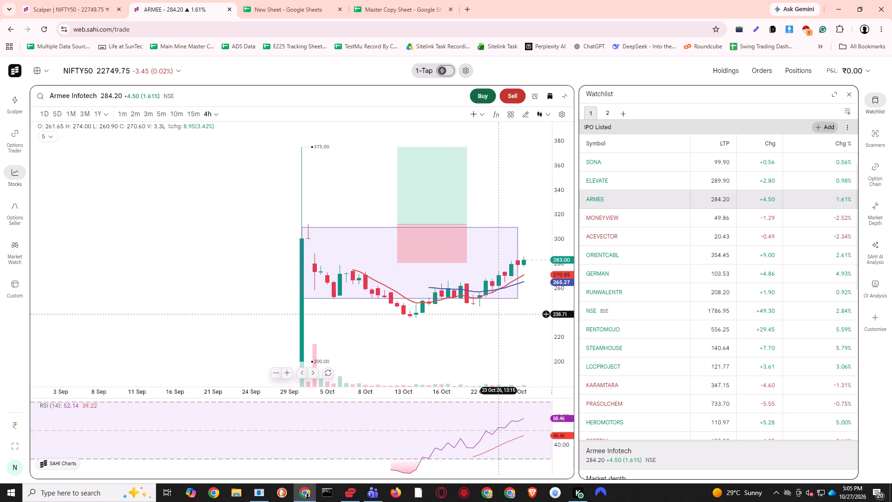
{"action": "scroll", "coordinate": [502, 317], "scroll_direction": "down", "scroll_amount": 5}
{"action": "left_click_drag", "start_coordinate": [511, 316], "coordinate": [447, 309]}
{"action": "scroll", "coordinate": [467, 311], "scroll_direction": "up", "scroll_amount": 2}
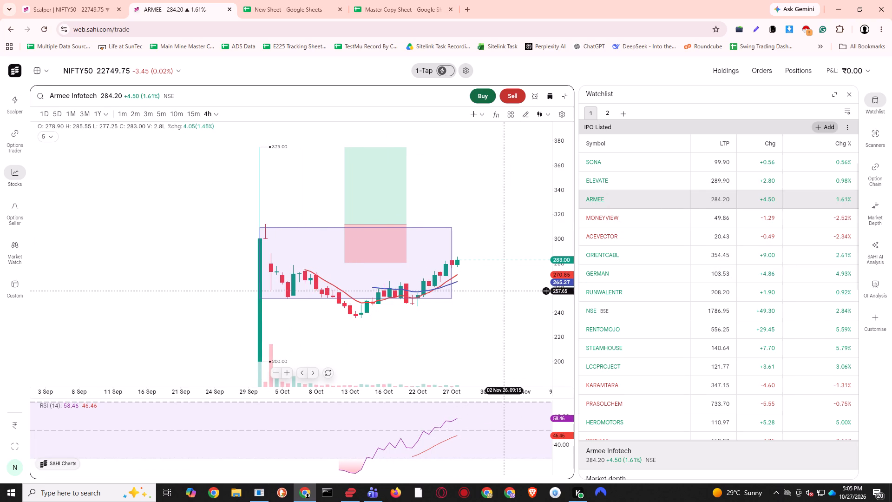
Open the STEAMHOUSE 4-hour chart and examine its latest candles against the moving averages and earlier long position.
{"action": "left_click", "coordinate": [629, 346]}
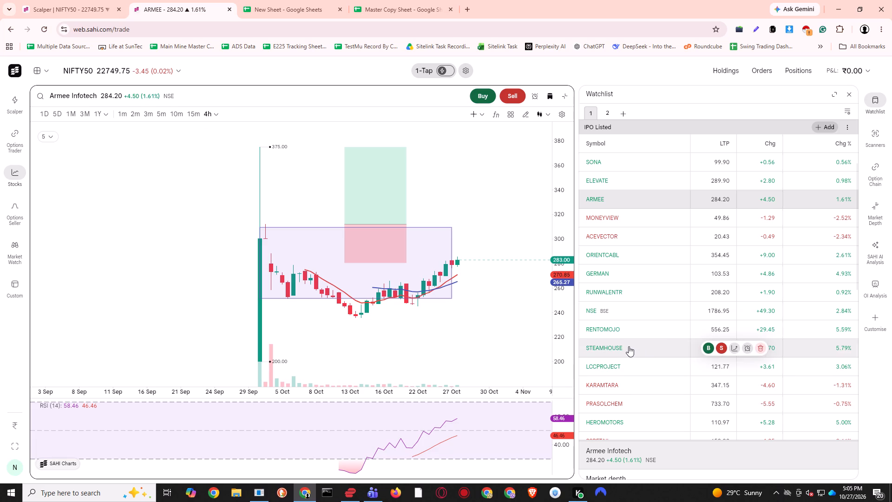
{"action": "left_click_drag", "start_coordinate": [564, 214], "coordinate": [561, 203]}
{"action": "left_click_drag", "start_coordinate": [510, 229], "coordinate": [459, 249]}
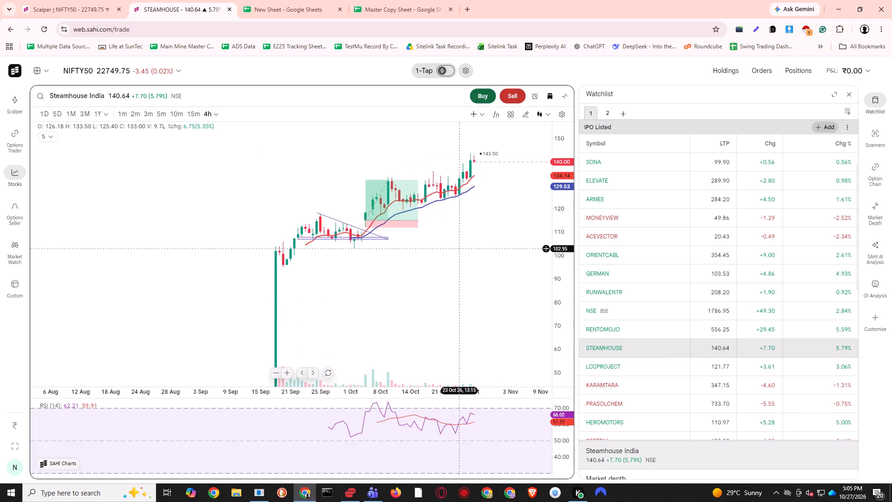
{"action": "scroll", "coordinate": [460, 251], "scroll_direction": "up", "scroll_amount": 2}
{"action": "left_click_drag", "start_coordinate": [468, 250], "coordinate": [437, 300]}
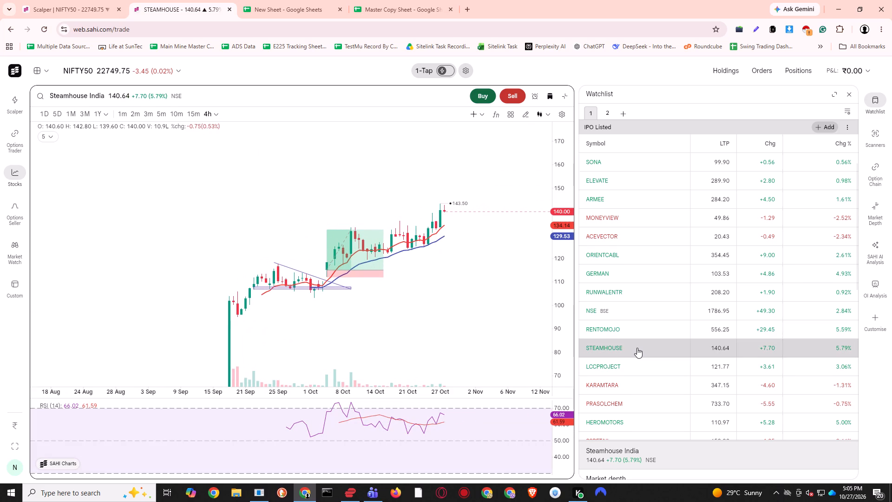
Open the RENTOMOJO 4-hour chart.
{"action": "left_click", "coordinate": [614, 328]}
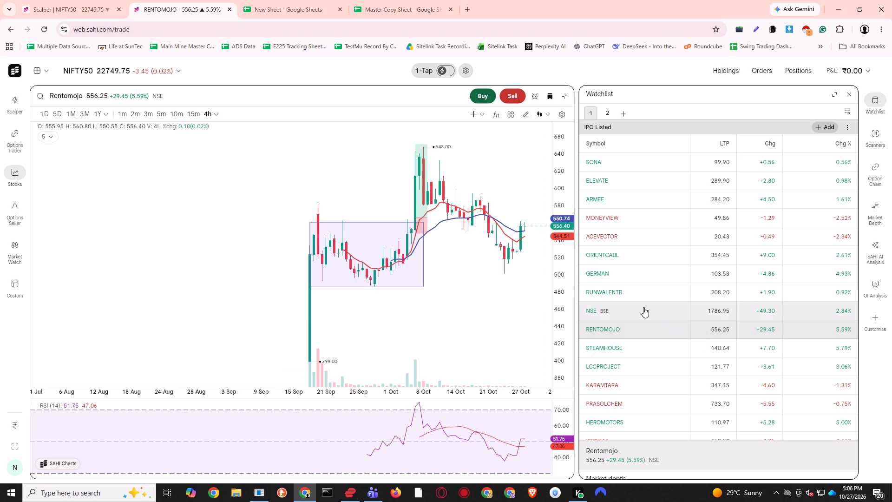
Sort the IPO Listed watchlist by percentage change, highest gainers first.
{"action": "scroll", "coordinate": [671, 314], "scroll_direction": "down", "scroll_amount": 6}
{"action": "scroll", "coordinate": [891, 304], "scroll_direction": "up", "scroll_amount": 14}
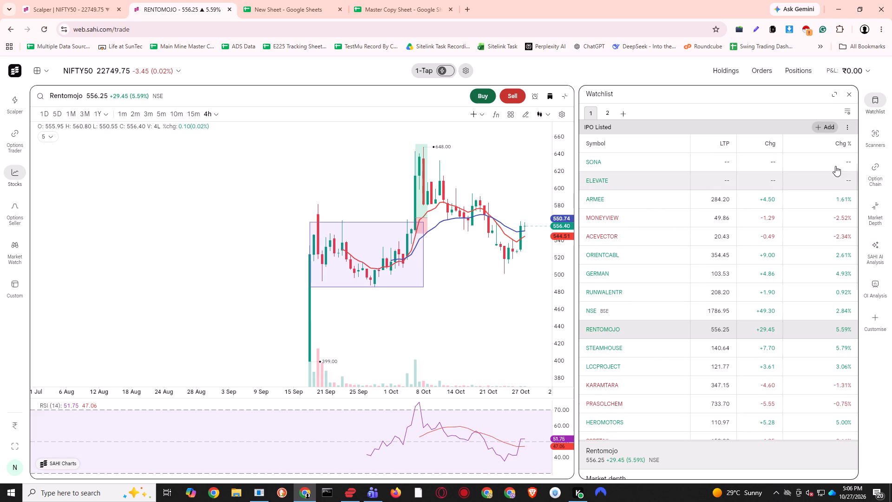
{"action": "scroll", "coordinate": [835, 166], "scroll_direction": "up", "scroll_amount": 4}
{"action": "left_click", "coordinate": [840, 146]}
{"action": "scroll", "coordinate": [846, 189], "scroll_direction": "up", "scroll_amount": 10}
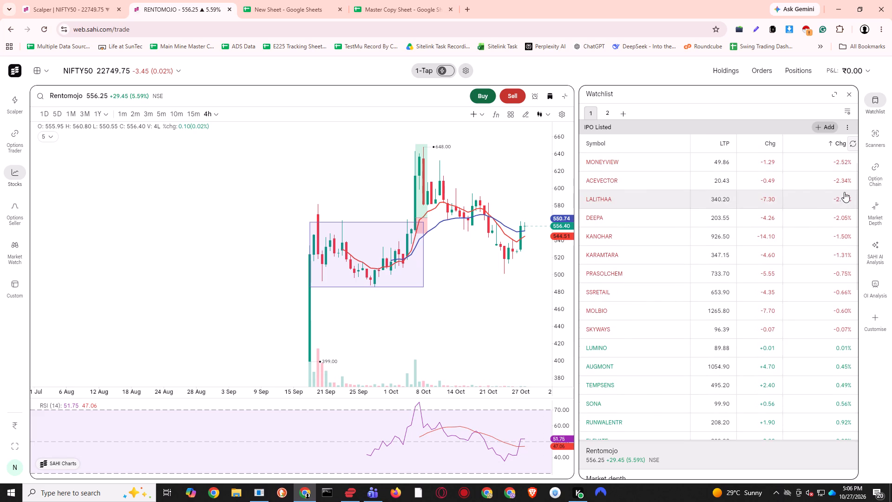
{"action": "scroll", "coordinate": [844, 192], "scroll_direction": "up", "scroll_amount": 9}
{"action": "left_click", "coordinate": [833, 144]}
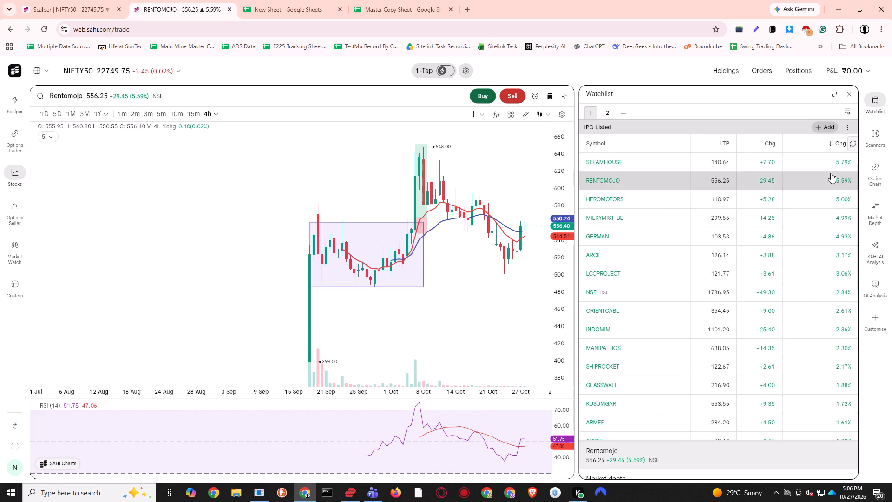
Reopen the STEAMHOUSE 4-hour chart and examine its recent candles at a larger price scale.
{"action": "left_click", "coordinate": [650, 161]}
{"action": "scroll", "coordinate": [471, 263], "scroll_direction": "up", "scroll_amount": 1}
{"action": "left_click_drag", "start_coordinate": [562, 222], "coordinate": [564, 191]}
{"action": "left_click_drag", "start_coordinate": [504, 217], "coordinate": [438, 329]}
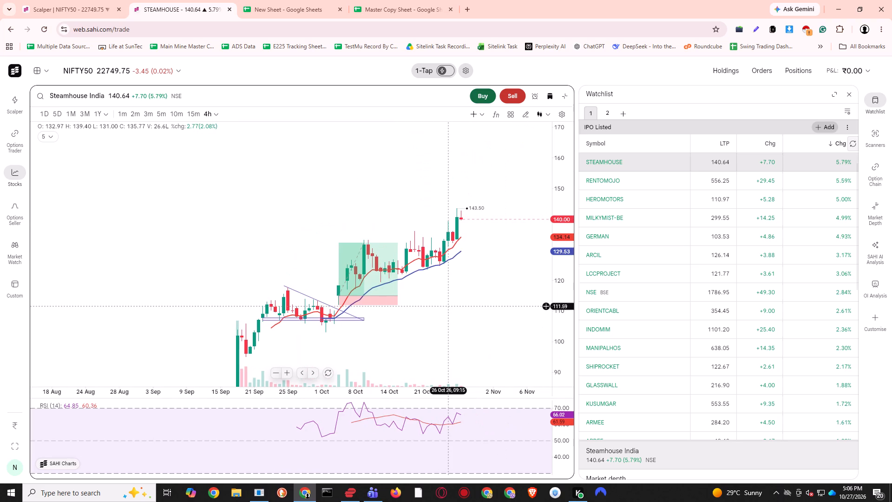
{"action": "scroll", "coordinate": [449, 306], "scroll_direction": "down", "scroll_amount": 1}
{"action": "scroll", "coordinate": [465, 291], "scroll_direction": "up", "scroll_amount": 1}
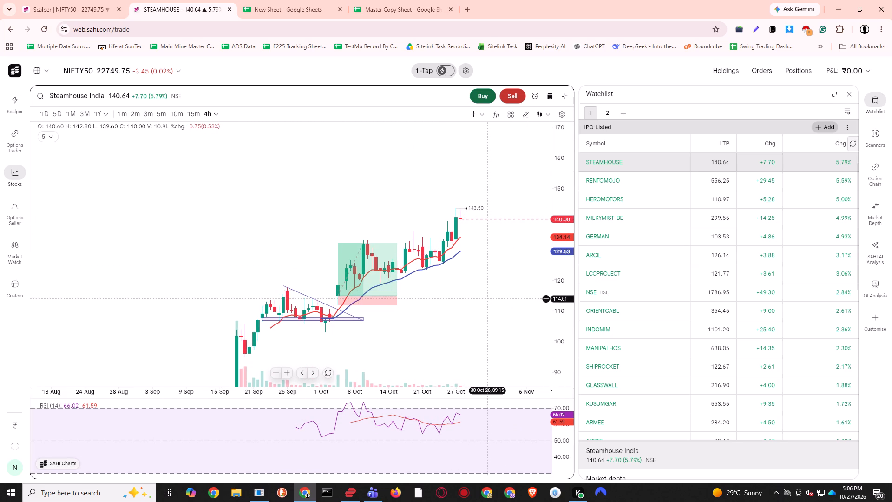
Switch to the New Sheet spreadsheet in Google Sheets and close the Master Copy Sheet.
{"action": "left_click", "coordinate": [307, 0]}
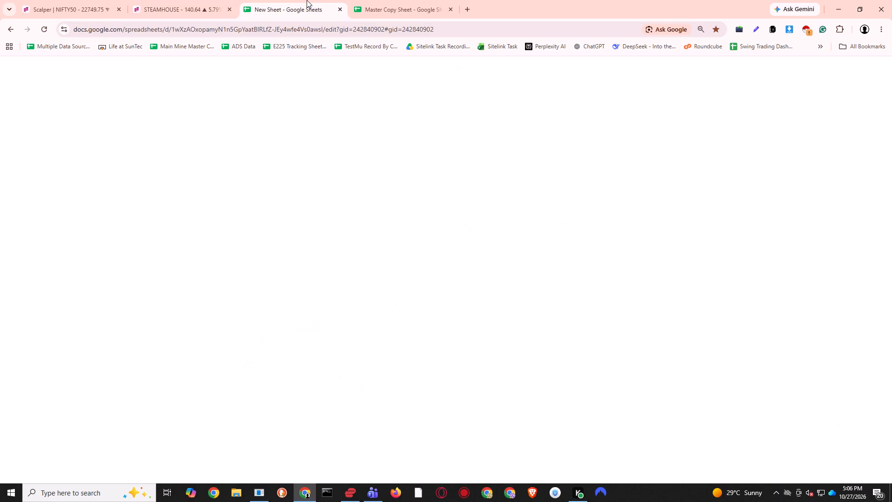
{"action": "left_click", "coordinate": [93, 0]}
{"action": "left_click", "coordinate": [329, 0]}
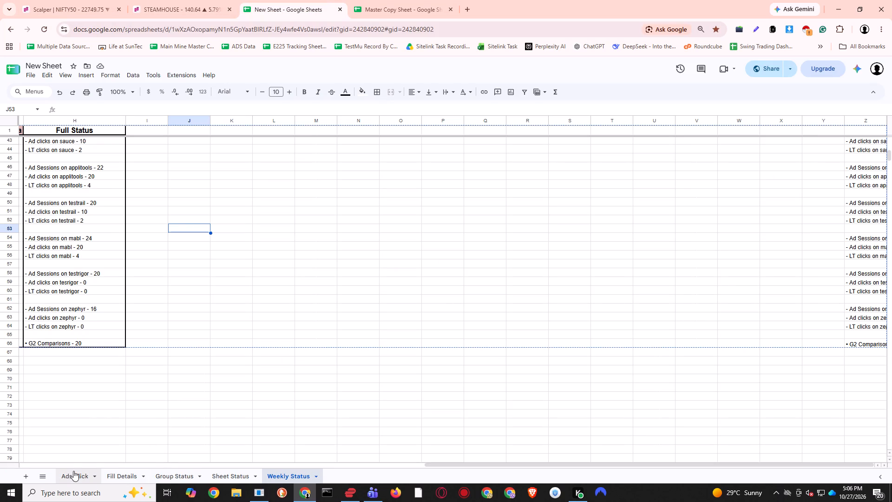
{"action": "left_click", "coordinate": [408, 0]}
{"action": "key", "text": "ctrl+w"}
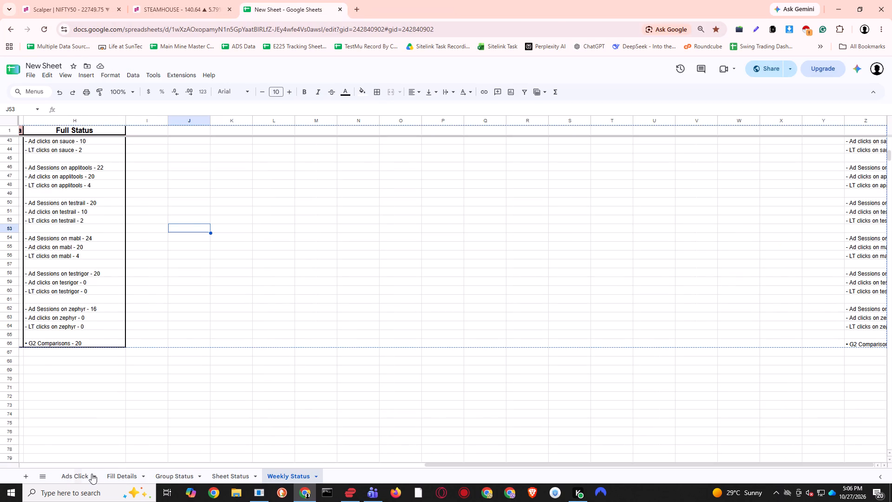
Look over the Ads Click and Fill Details sheets of the New Sheet spreadsheet.
{"action": "left_click", "coordinate": [82, 473]}
{"action": "scroll", "coordinate": [634, 296], "scroll_direction": "up", "scroll_amount": 5}
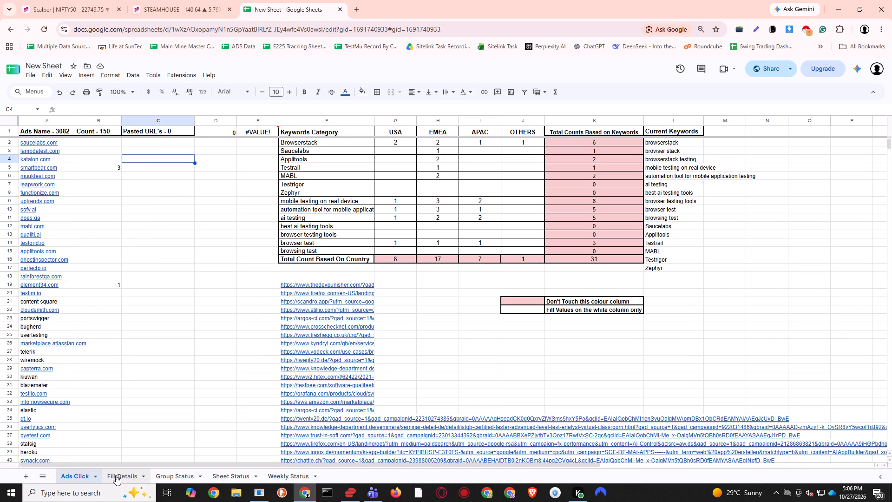
{"action": "left_click", "coordinate": [118, 476]}
Clear all 27-Oct-2026 entries in cells B2 to B66 of the Weekly Status sheet.
{"action": "left_click", "coordinate": [288, 473]}
{"action": "scroll", "coordinate": [395, 258], "scroll_direction": "up", "scroll_amount": 9}
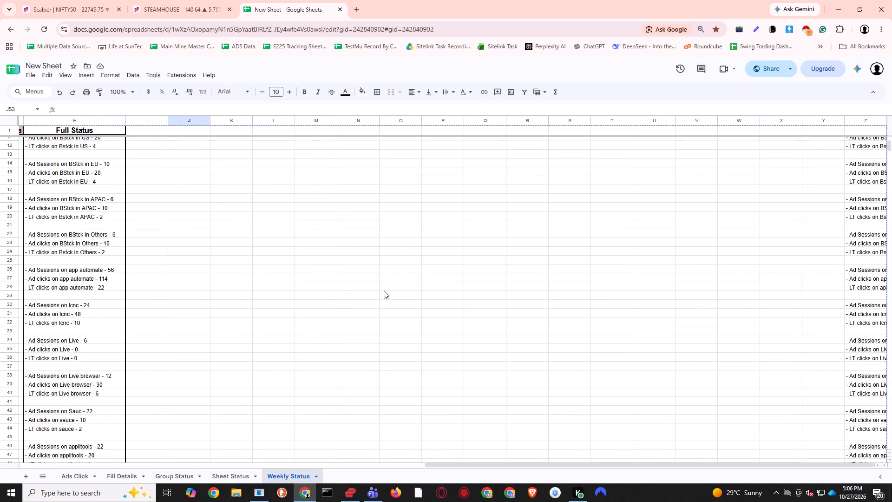
{"action": "scroll", "coordinate": [384, 291], "scroll_direction": "up", "scroll_amount": 10}
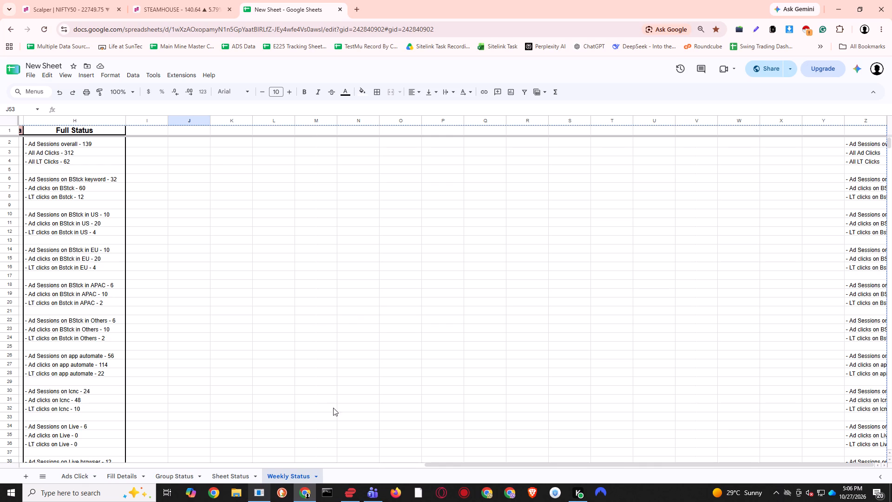
{"action": "left_click_drag", "start_coordinate": [467, 465], "coordinate": [119, 447]}
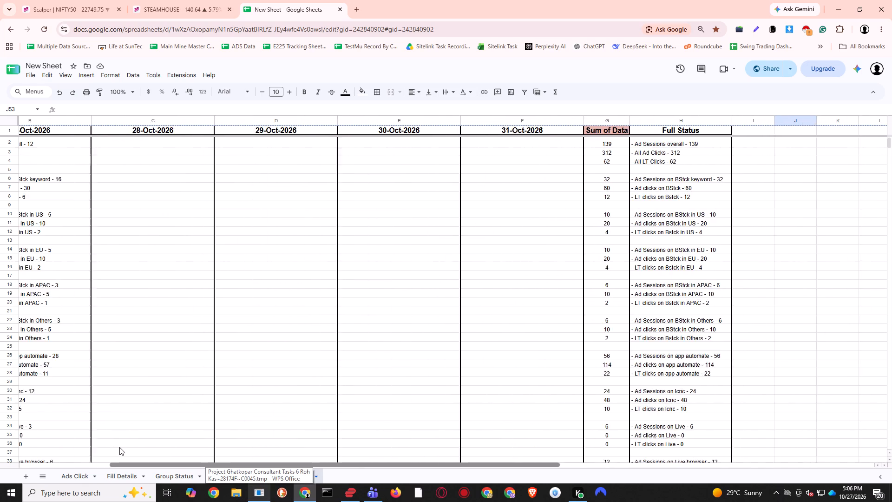
{"action": "left_click_drag", "start_coordinate": [119, 447], "coordinate": [45, 443]}
{"action": "left_click_drag", "start_coordinate": [313, 466], "coordinate": [289, 468]}
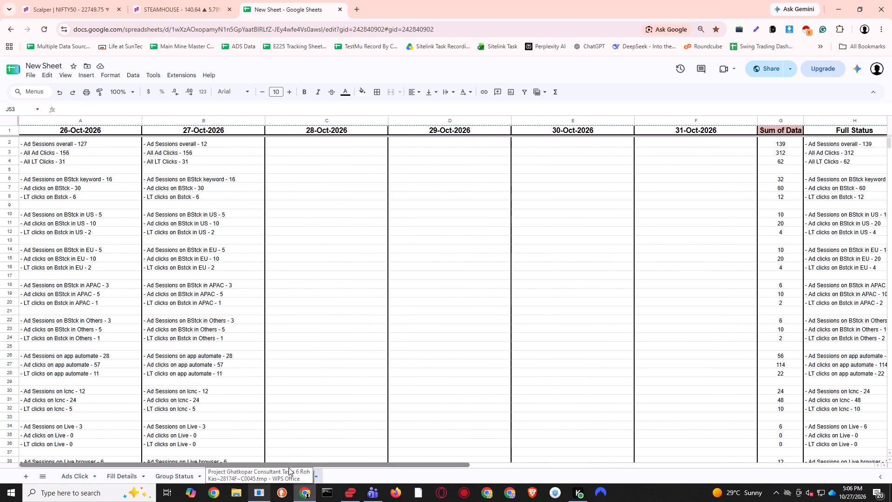
{"action": "left_click_drag", "start_coordinate": [289, 468], "coordinate": [254, 469]}
{"action": "scroll", "coordinate": [312, 242], "scroll_direction": "up", "scroll_amount": 4}
{"action": "scroll", "coordinate": [300, 259], "scroll_direction": "down", "scroll_amount": 5}
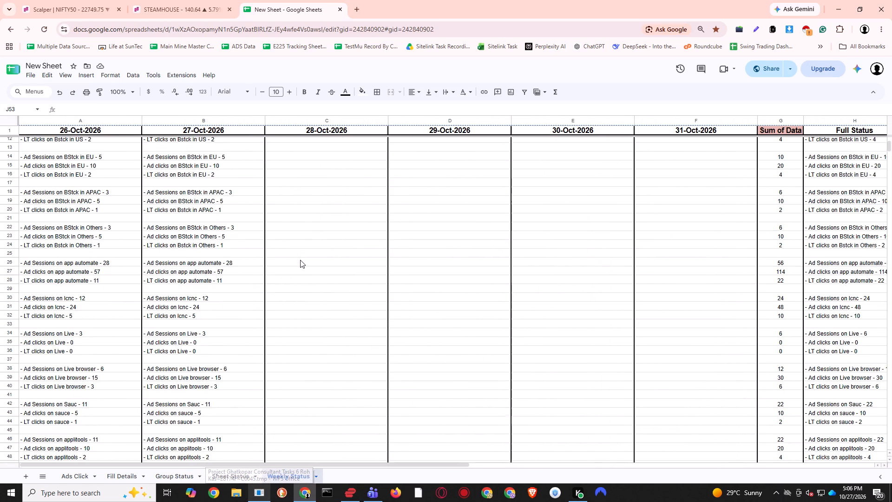
{"action": "scroll", "coordinate": [300, 260], "scroll_direction": "down", "scroll_amount": 2}
{"action": "scroll", "coordinate": [298, 262], "scroll_direction": "up", "scroll_amount": 20}
{"action": "scroll", "coordinate": [298, 262], "scroll_direction": "up", "scroll_amount": 2}
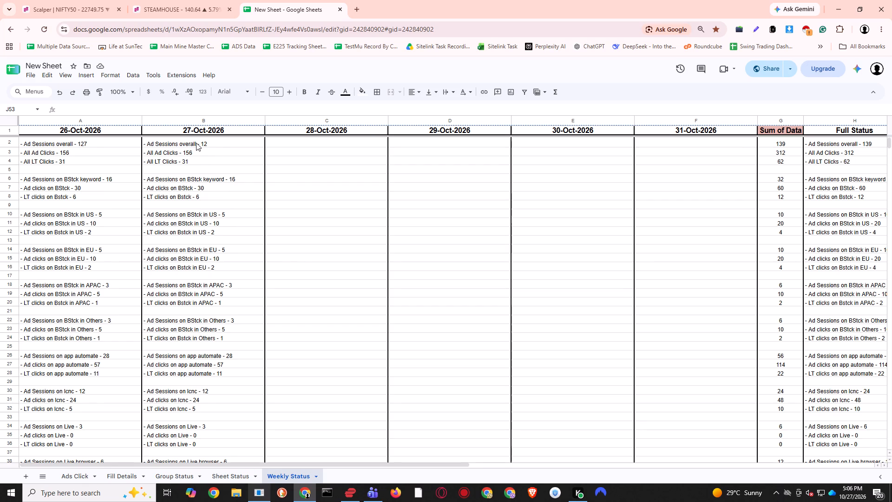
{"action": "left_click_drag", "start_coordinate": [196, 143], "coordinate": [209, 399]}
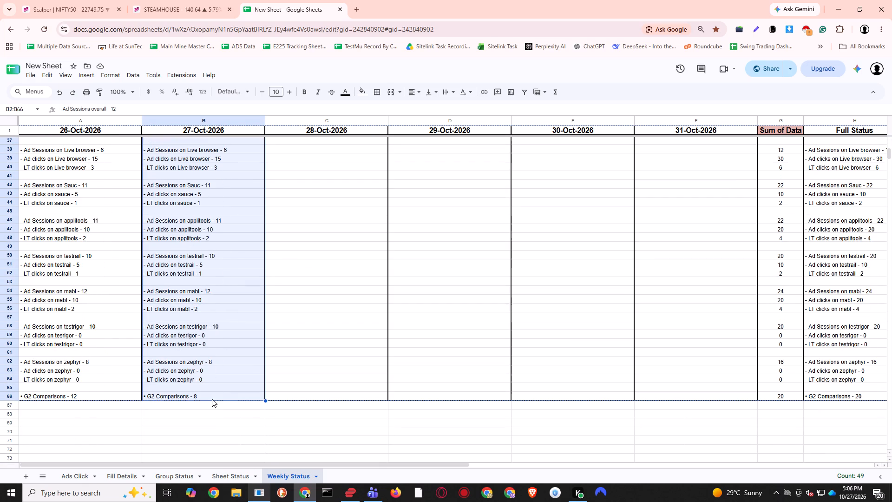
{"action": "key", "text": "Delete"}
{"action": "scroll", "coordinate": [173, 321], "scroll_direction": "up", "scroll_amount": 19}
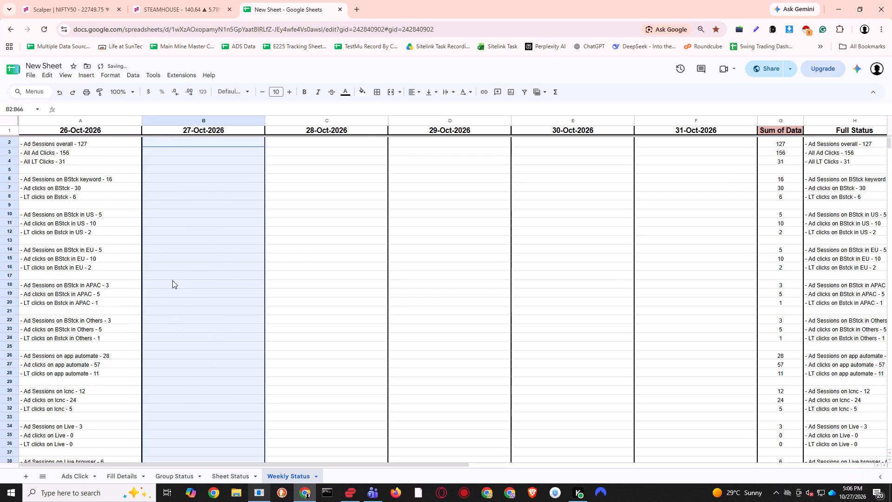
{"action": "left_click", "coordinate": [172, 280]}
Clear all 26-Oct-2026 entries in cells A2 to A66 of the Weekly Status sheet.
{"action": "left_click_drag", "start_coordinate": [128, 145], "coordinate": [137, 501]}
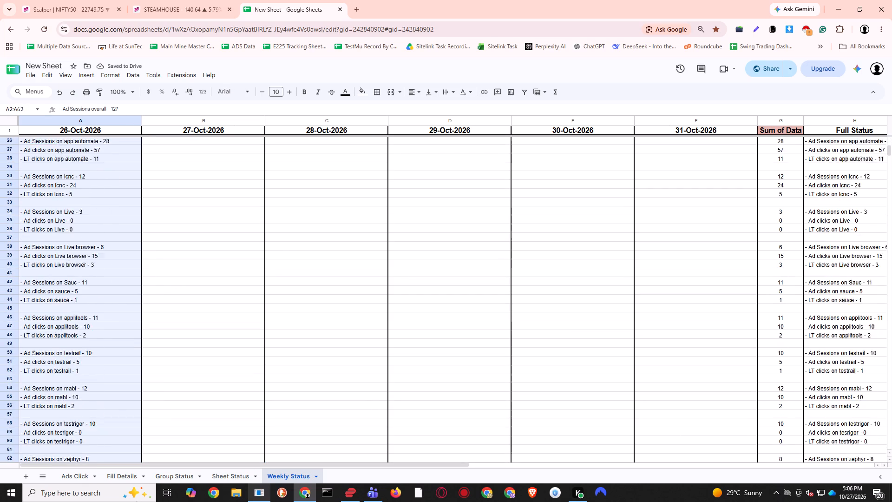
{"action": "left_click_drag", "start_coordinate": [137, 501], "coordinate": [122, 444]}
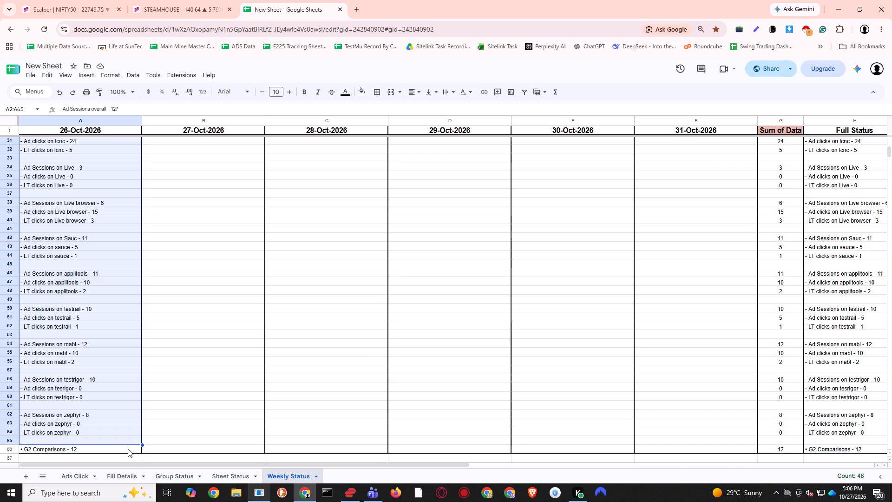
{"action": "left_click", "coordinate": [125, 450], "text": "shift"}
{"action": "key", "text": "Delete"}
{"action": "left_click", "coordinate": [241, 352]}
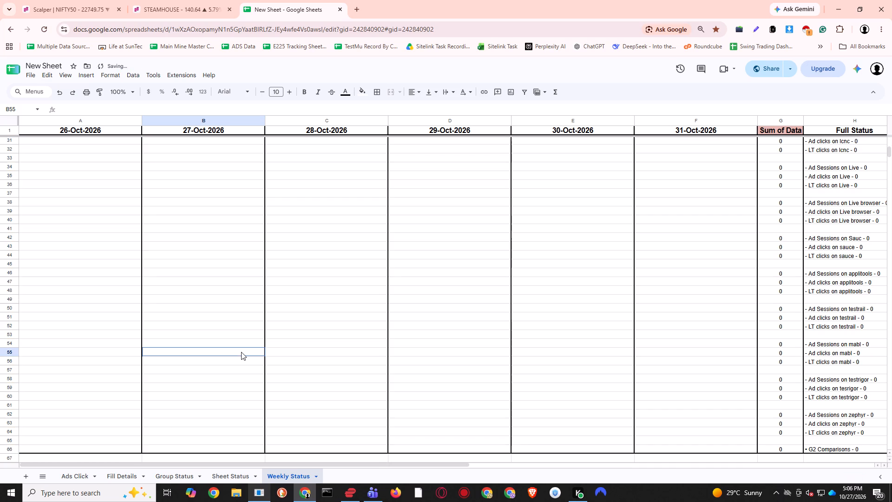
Save the New Sheet spreadsheet.
{"action": "left_click", "coordinate": [394, 288]}
{"action": "key", "text": "ctrl+s"}
{"action": "left_click", "coordinate": [406, 289]}
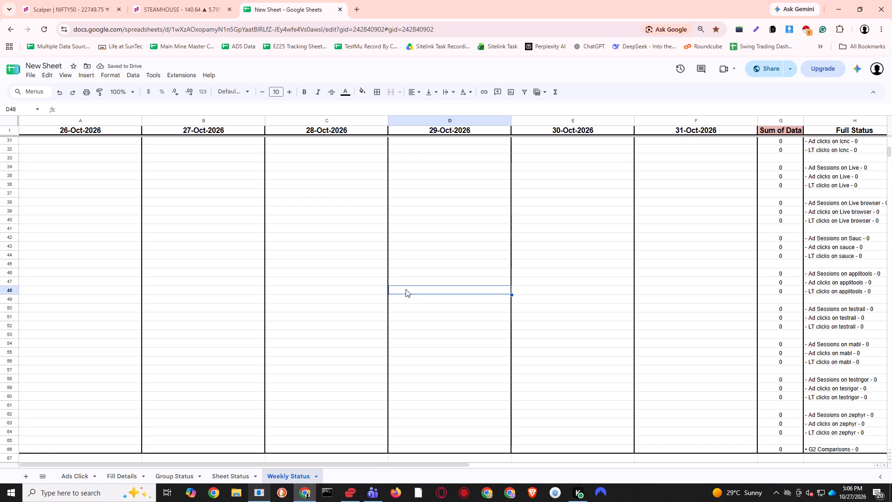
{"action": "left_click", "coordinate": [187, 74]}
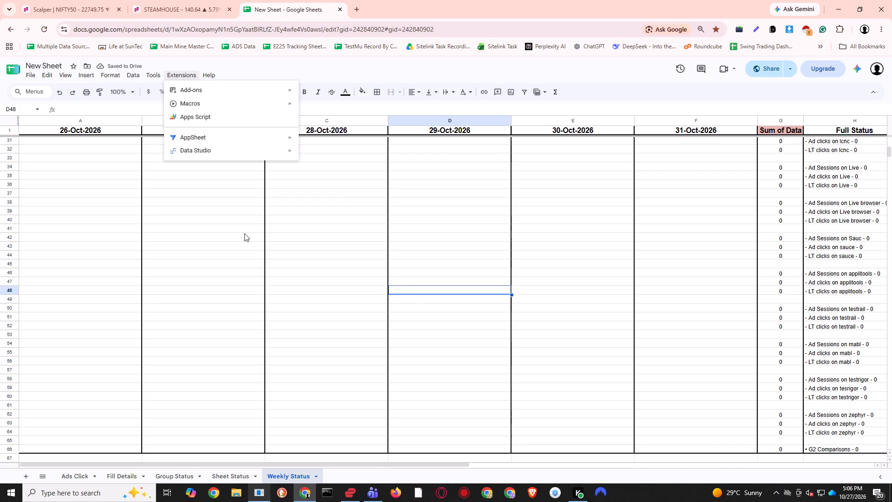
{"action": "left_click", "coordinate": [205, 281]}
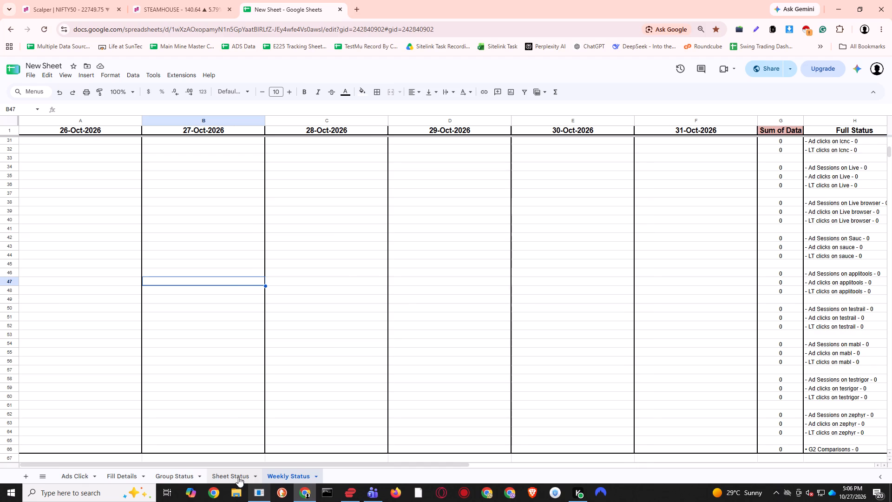
Look over the Status and Weekly Status summaries on the Group Status sheet.
{"action": "left_click", "coordinate": [175, 476]}
{"action": "left_click", "coordinate": [483, 285]}
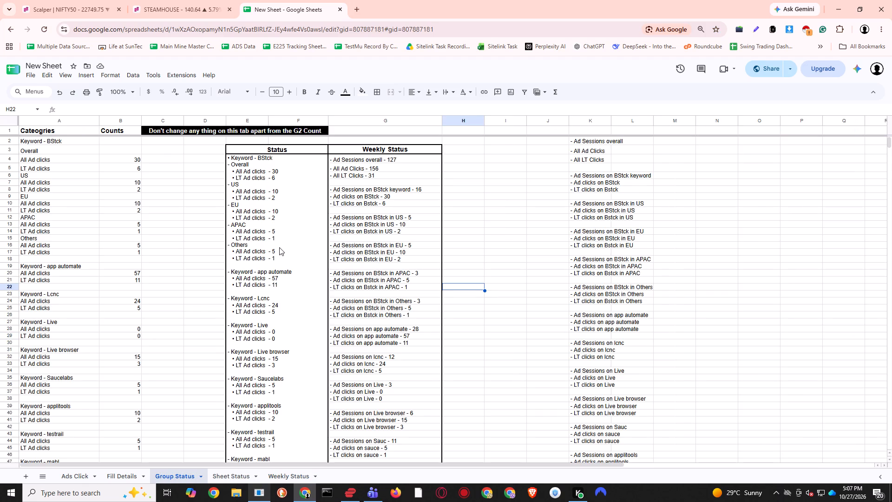
{"action": "left_click", "coordinate": [280, 247]}
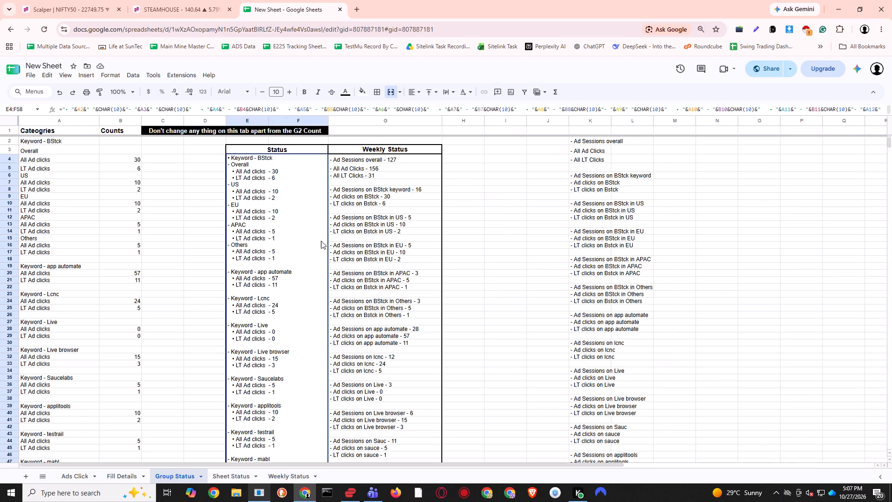
{"action": "left_click", "coordinate": [488, 265]}
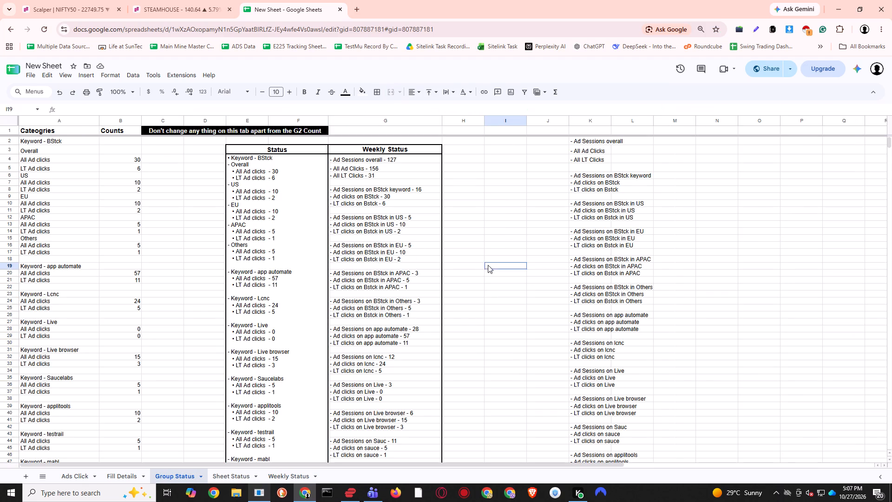
From the Weekly Status sheet, open the spreadsheet's Apps Script project and its archiveDailyStatus.gs file.
{"action": "left_click", "coordinate": [298, 478]}
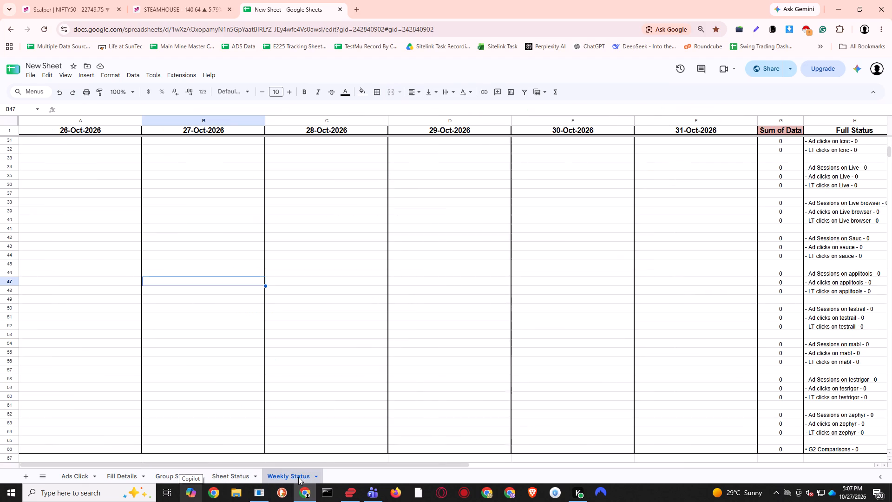
{"action": "left_click", "coordinate": [188, 78]}
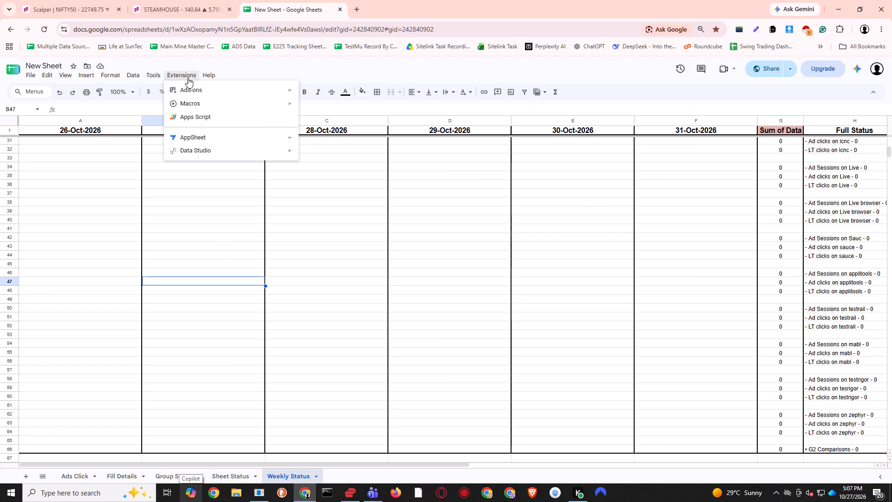
{"action": "left_click", "coordinate": [197, 117]}
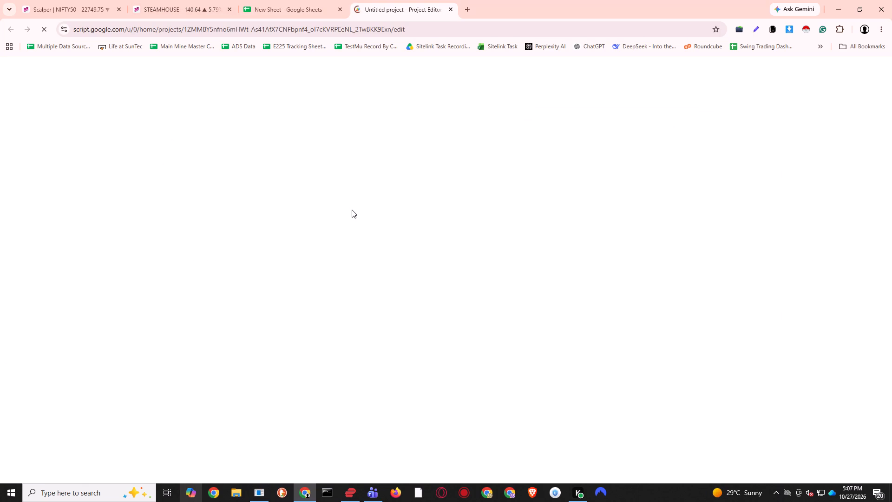
{"action": "left_click", "coordinate": [71, 135]}
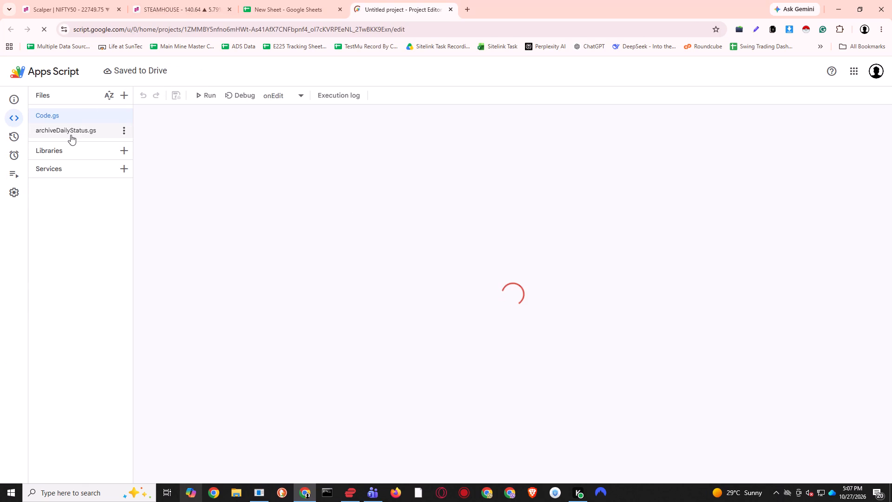